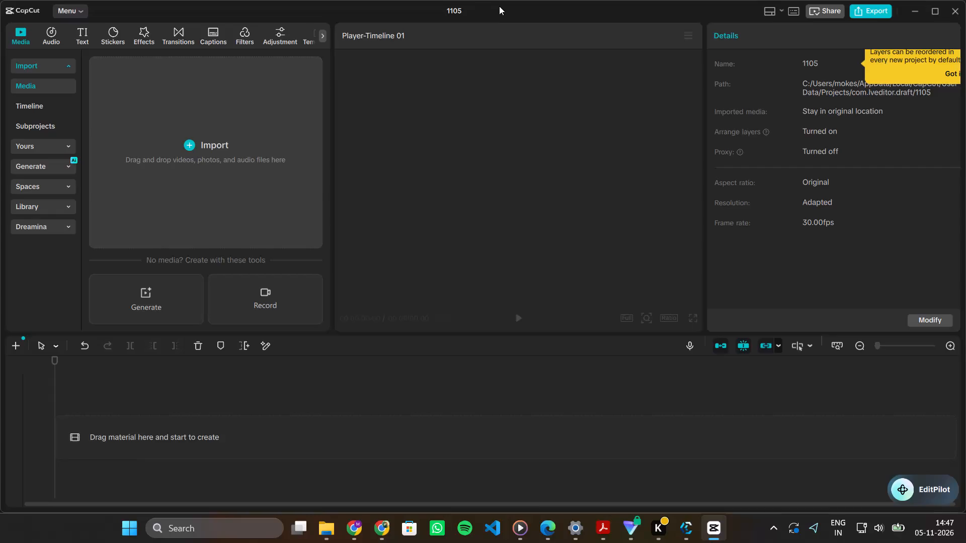
Rename the project as "ebook day 4".
left_click(461, 9)
key("BackSpace")
type("ebook day 4")
key("Return")
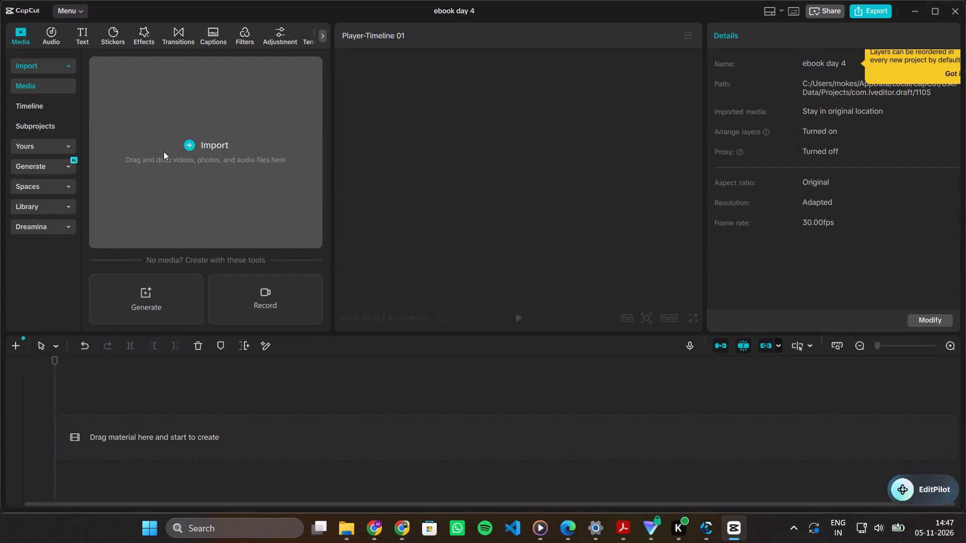
Import all the videos from folder 4 inside Youtubeee > ebookstore into the project media.
left_click(164, 151)
left_click(210, 174)
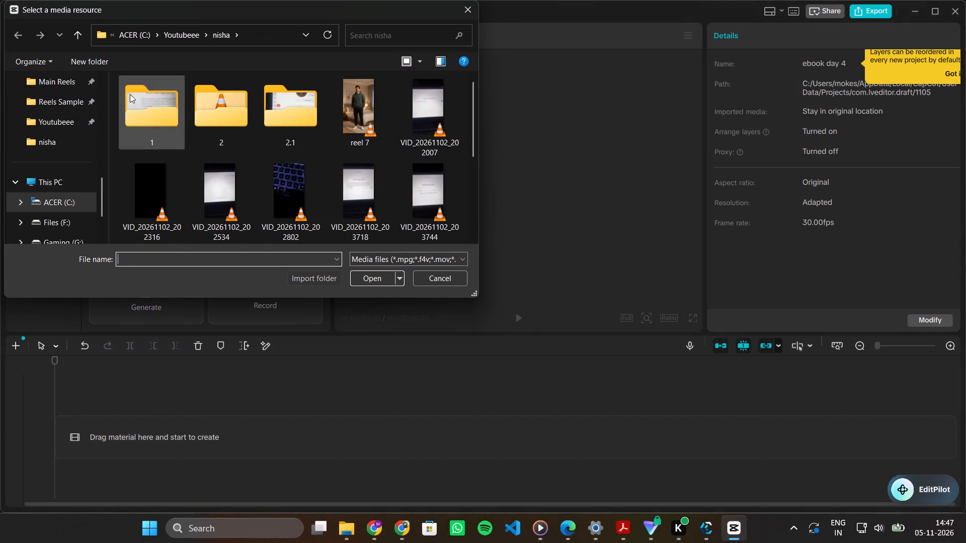
left_click(167, 33)
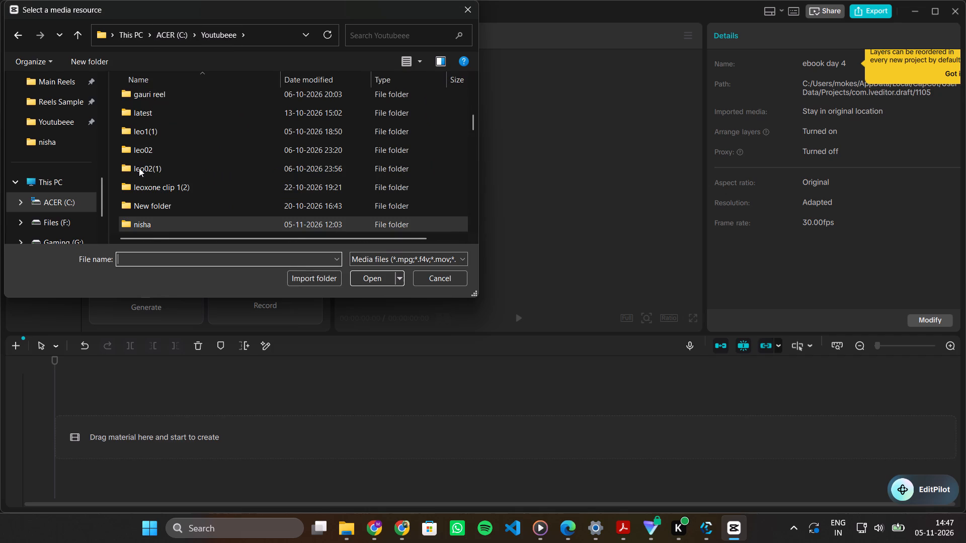
scroll(139, 168, "up", 6)
scroll(139, 168, "down", 1)
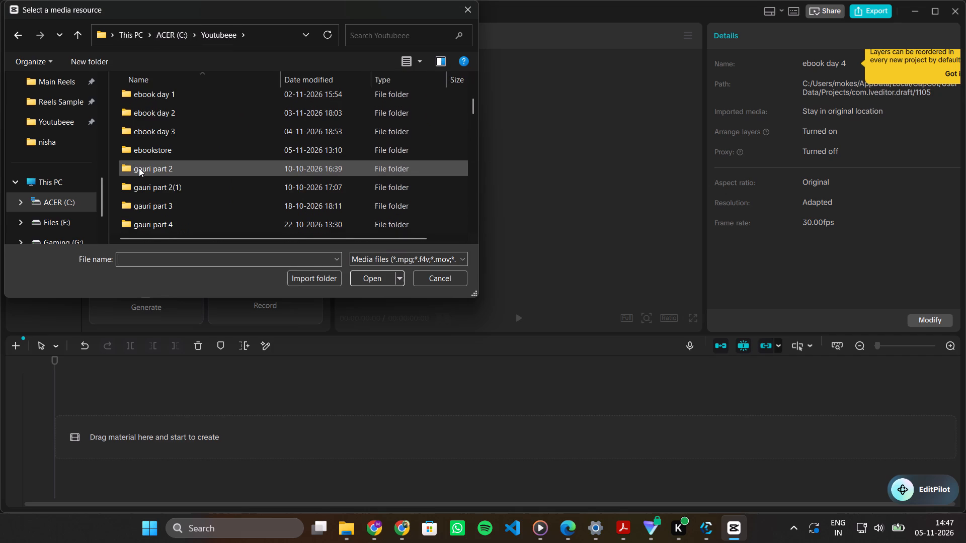
scroll(139, 168, "down", 2)
left_click(157, 149)
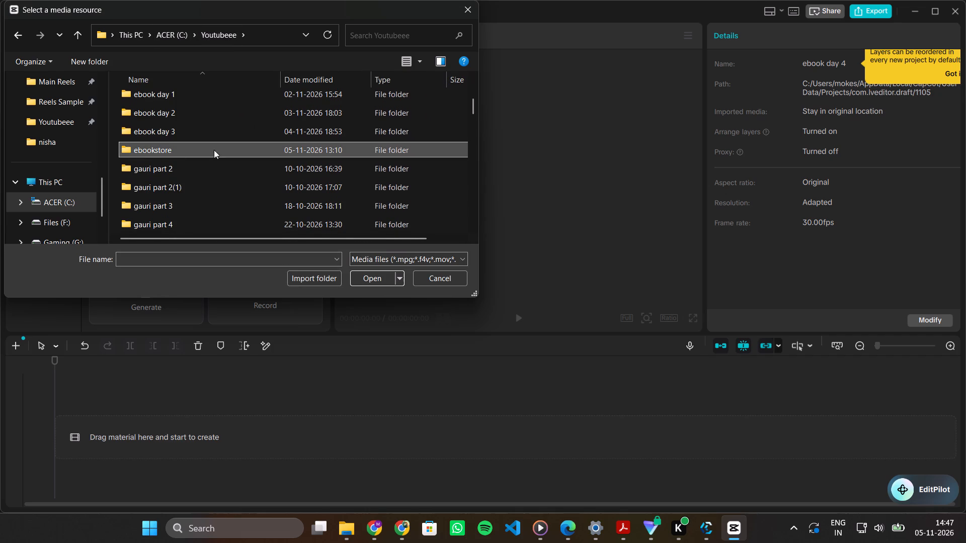
double_click(203, 149)
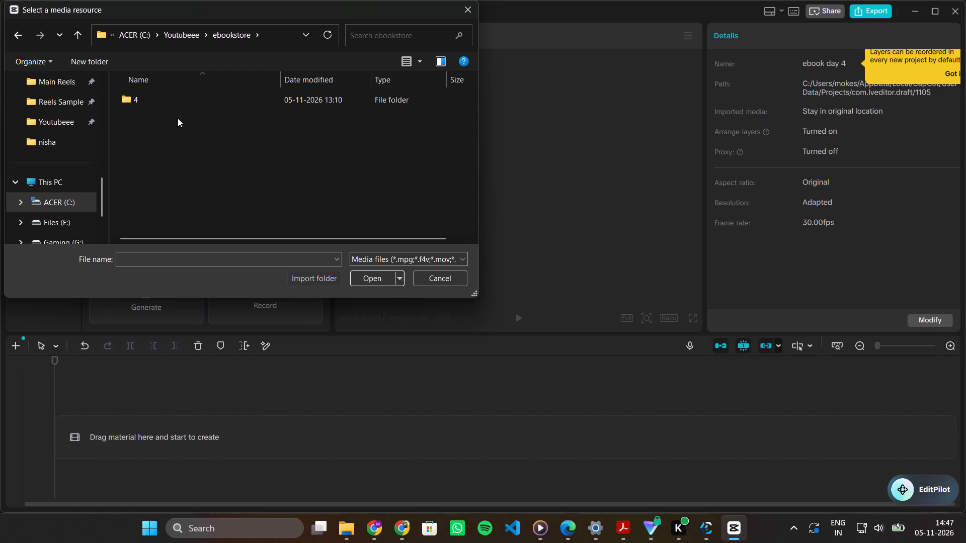
double_click(163, 106)
key("ctrl+a")
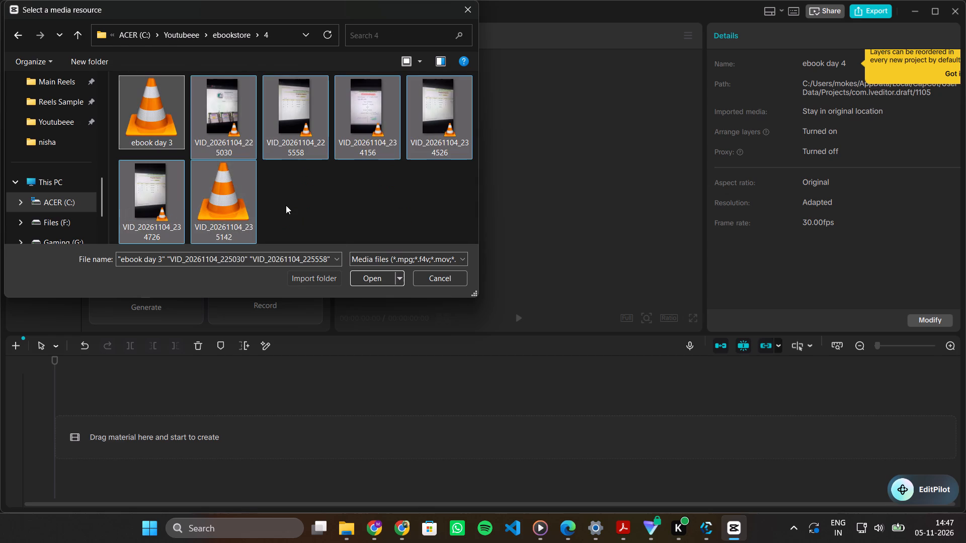
left_click(382, 277)
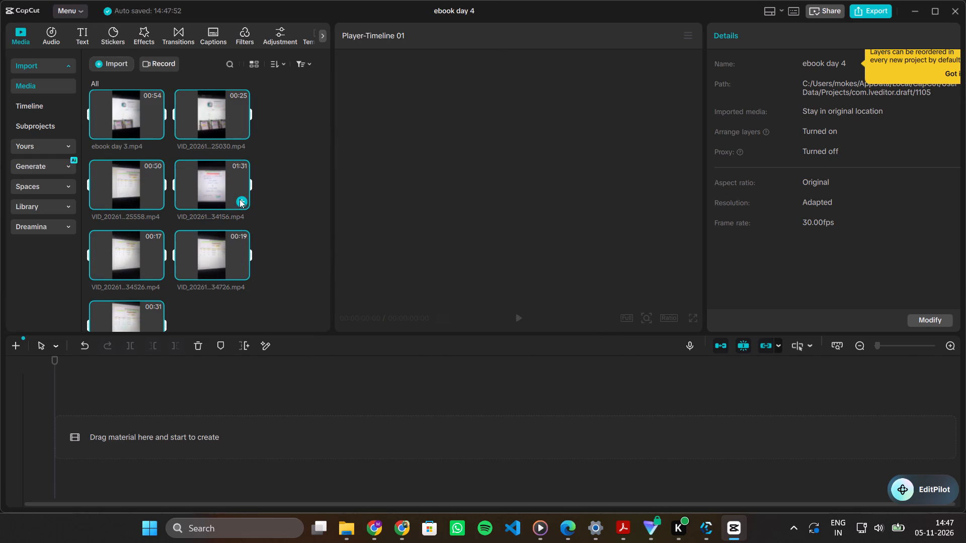
Add all seven imported videos to the timeline.
left_click(239, 199)
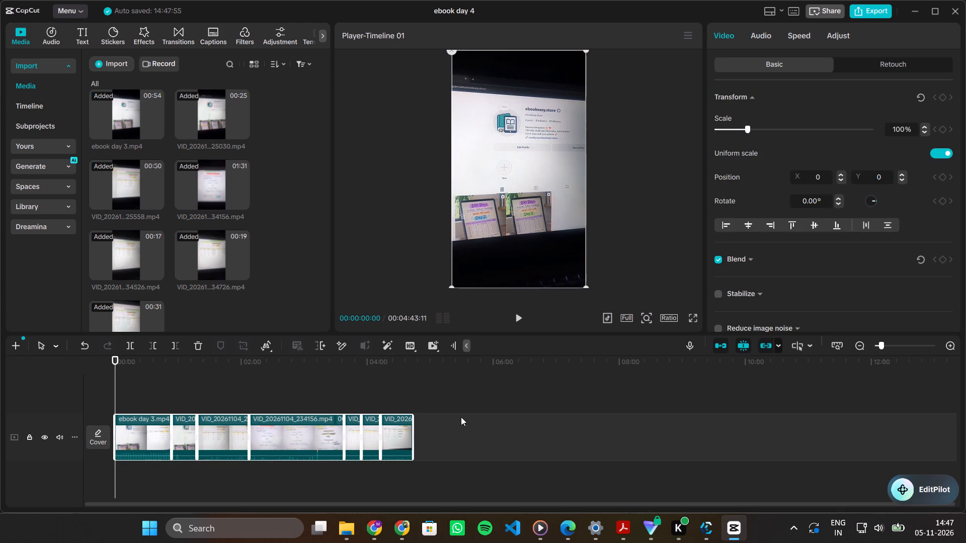
Switch to File Explorer and listen to the 10_45_23, 18_00_56 and 18_16_49 ElevenLabs MP3s dated 2026-11-04 in Downloads to identify the voiceover.
left_click(106, 64)
left_click(356, 524)
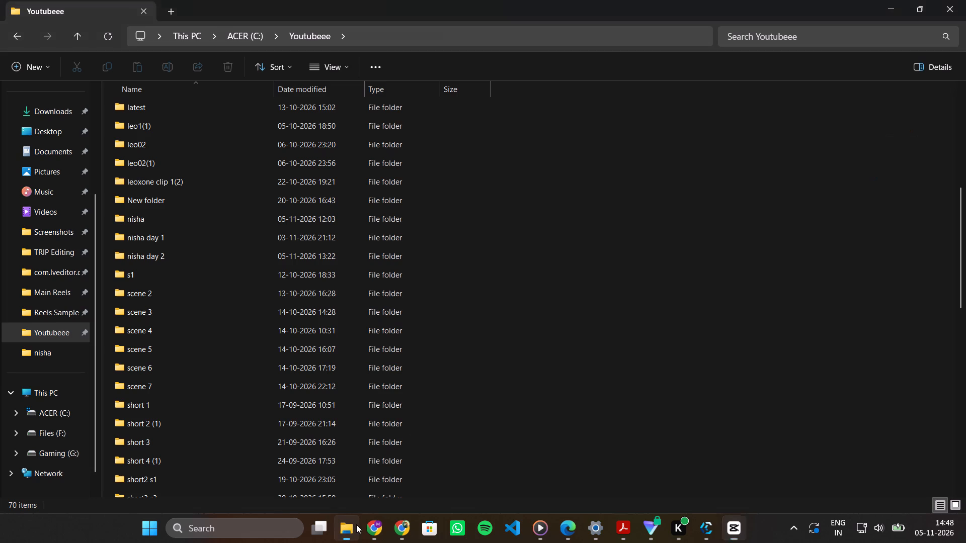
left_click(60, 108)
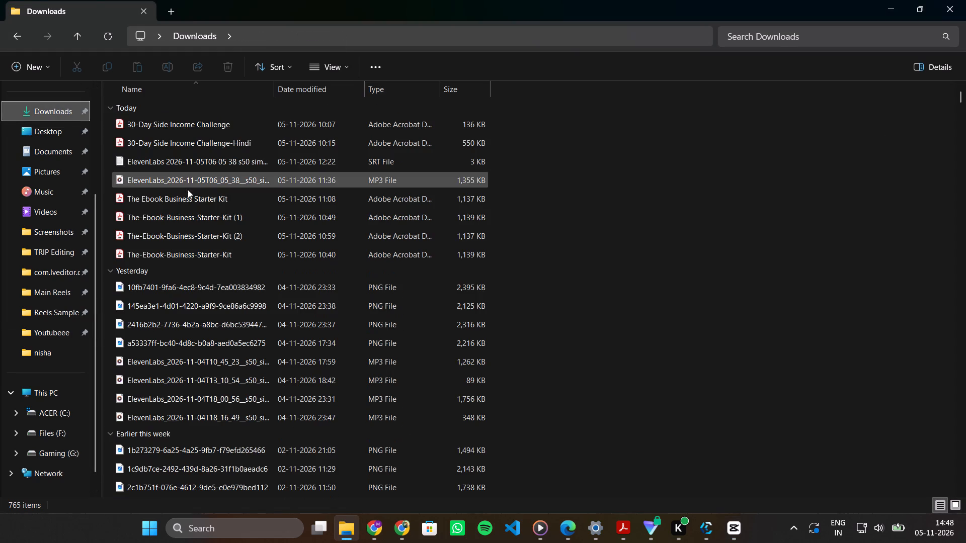
double_click(148, 367)
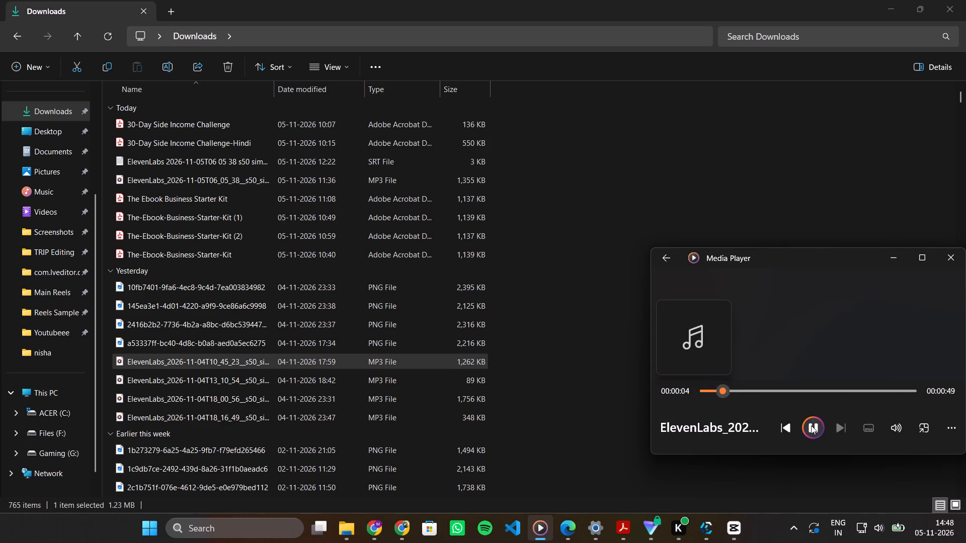
left_click(811, 425)
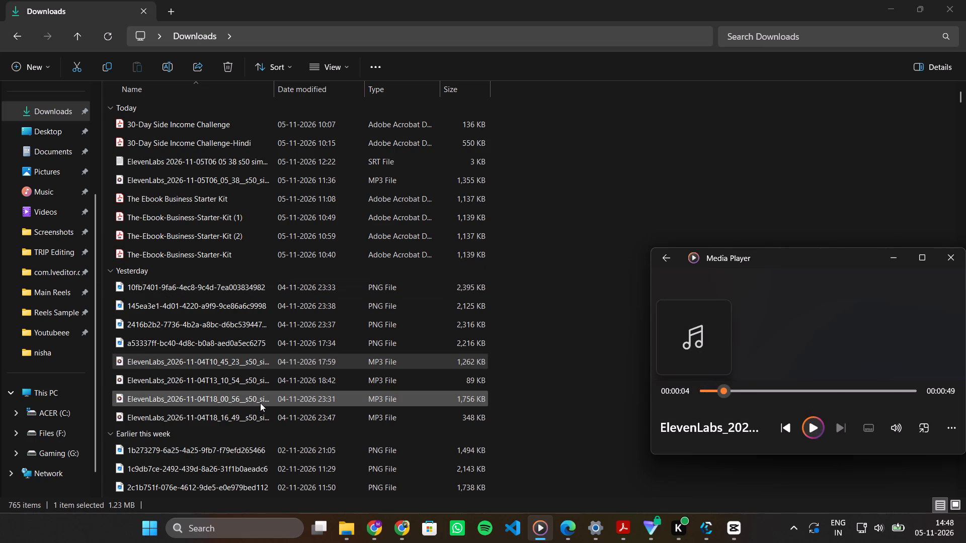
left_click(300, 397)
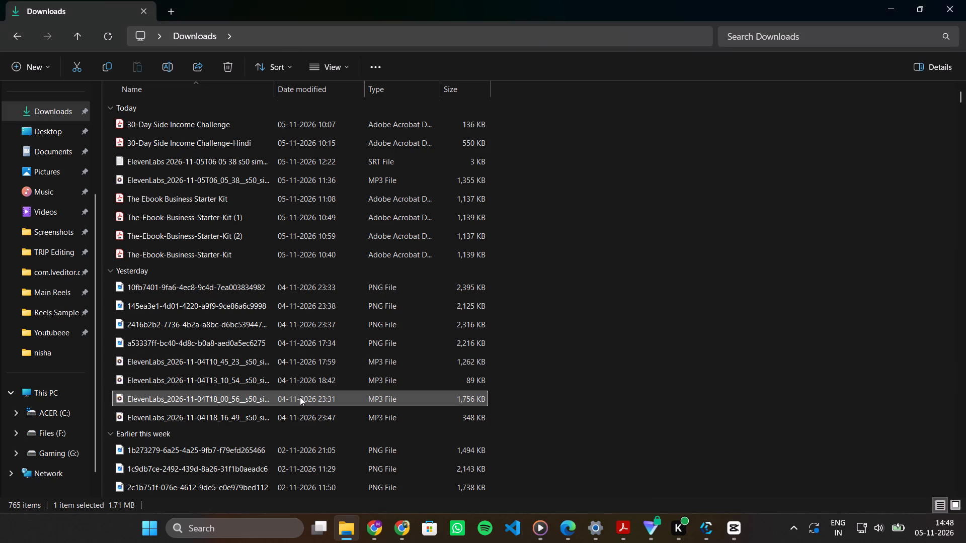
double_click(300, 397)
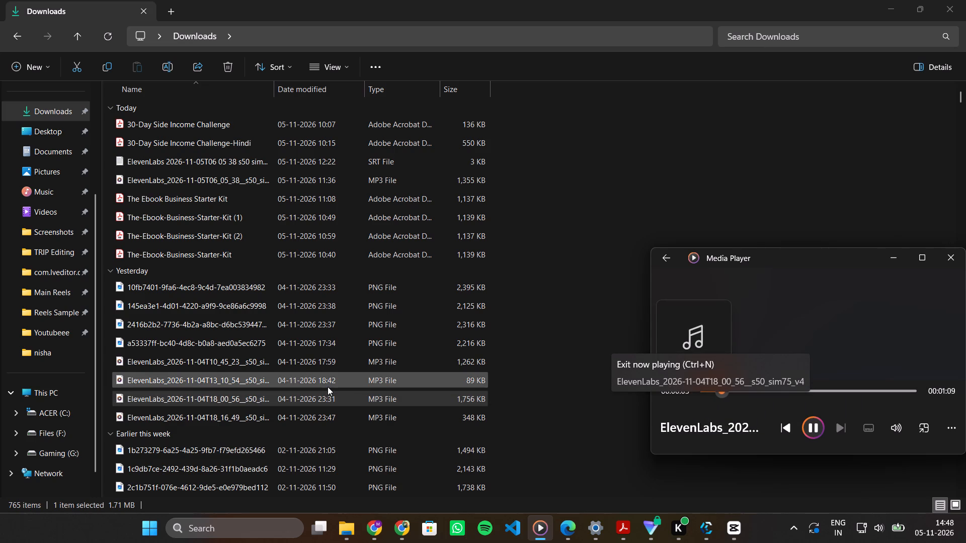
double_click(323, 410)
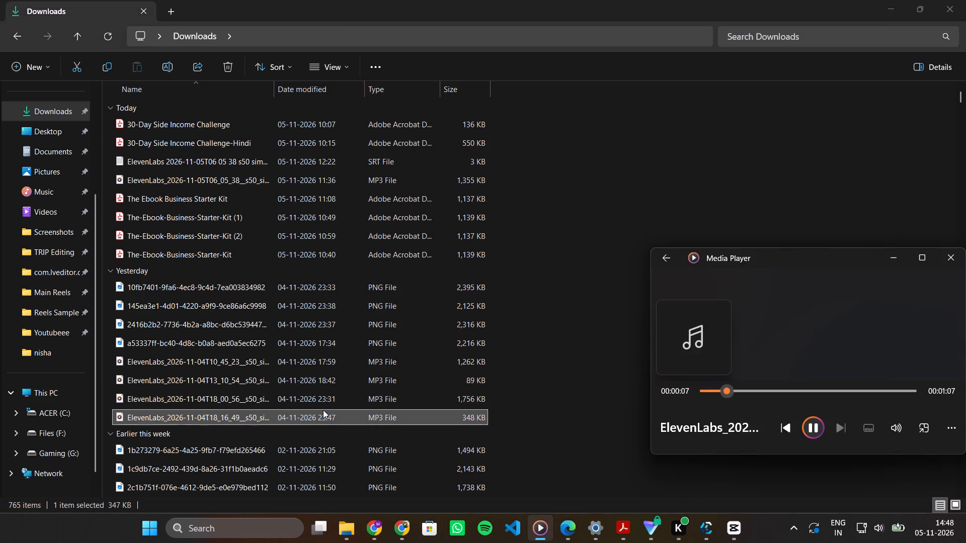
left_click(893, 393)
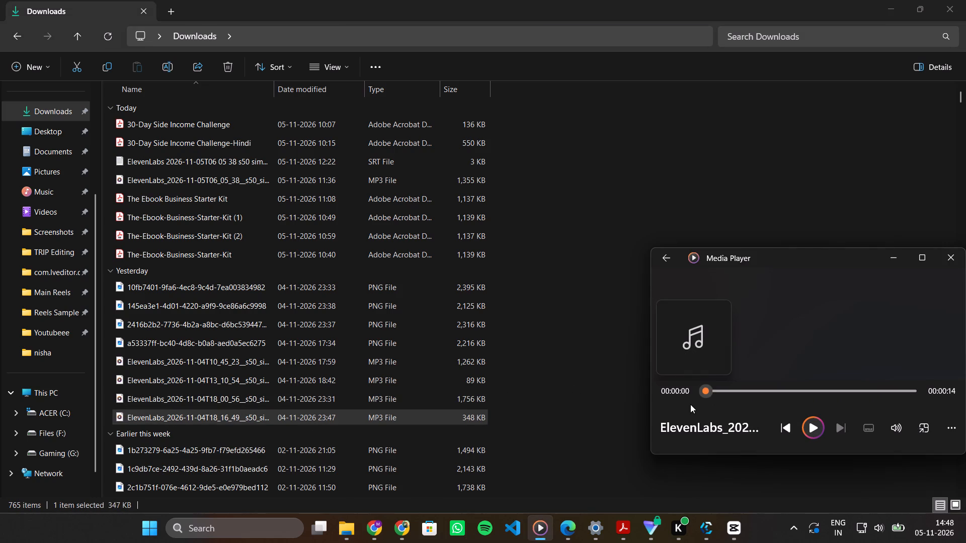
left_click(814, 434)
left_click(341, 395)
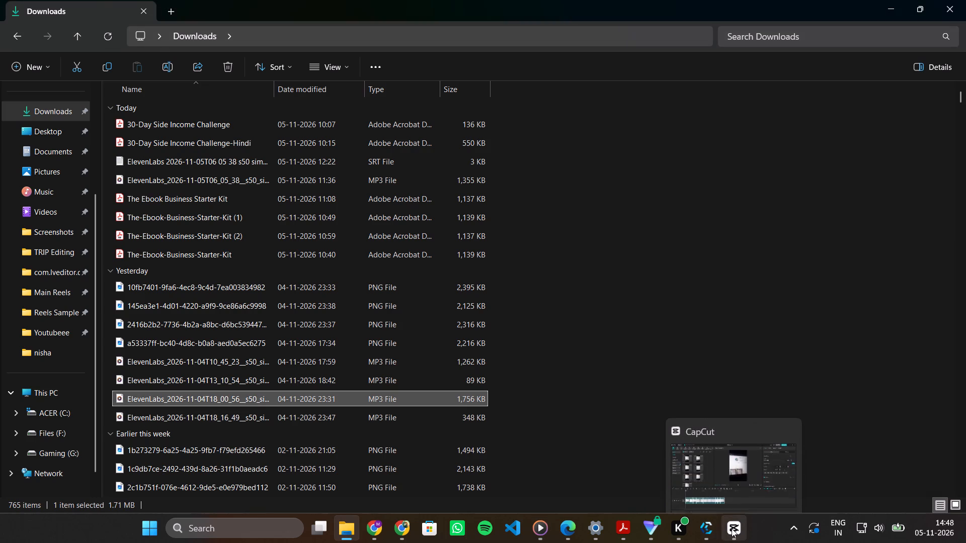
Switch to CapCut and import the ElevenLabs 18_00_56 and 18_16_49 MP3s dated 2026-11-04 from Downloads into the project media.
left_click(732, 528)
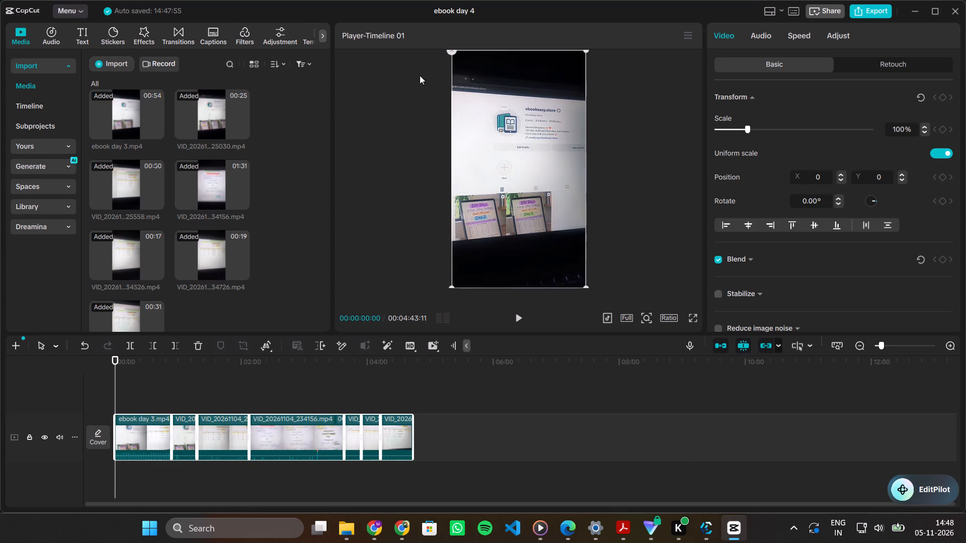
left_click(107, 71)
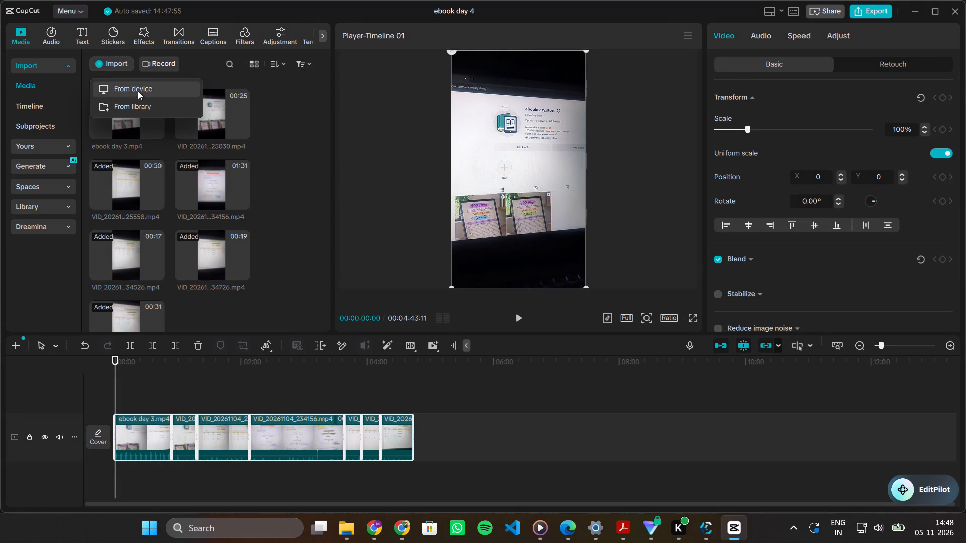
left_click(139, 93)
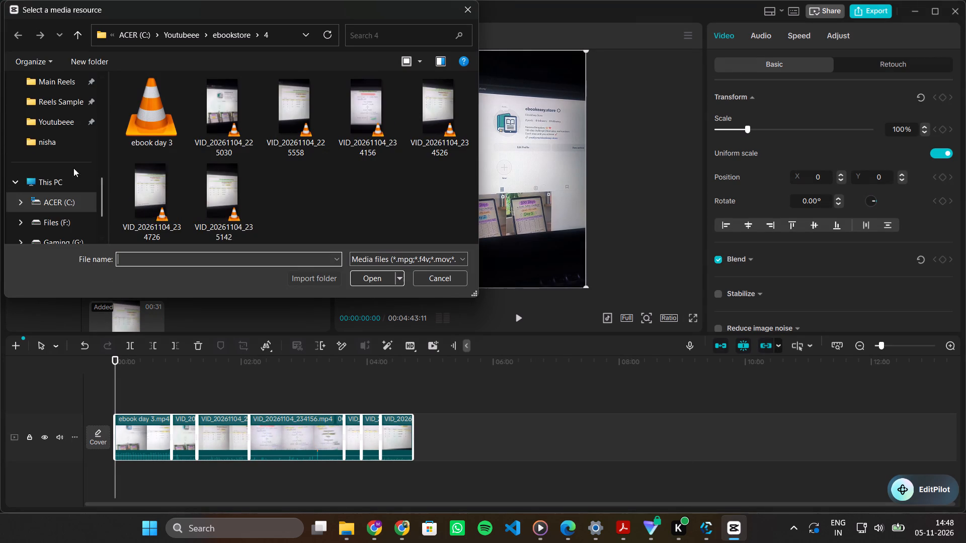
scroll(97, 162, "up", 2)
scroll(97, 162, "down", 1)
scroll(97, 162, "up", 2)
scroll(49, 204, "down", 2)
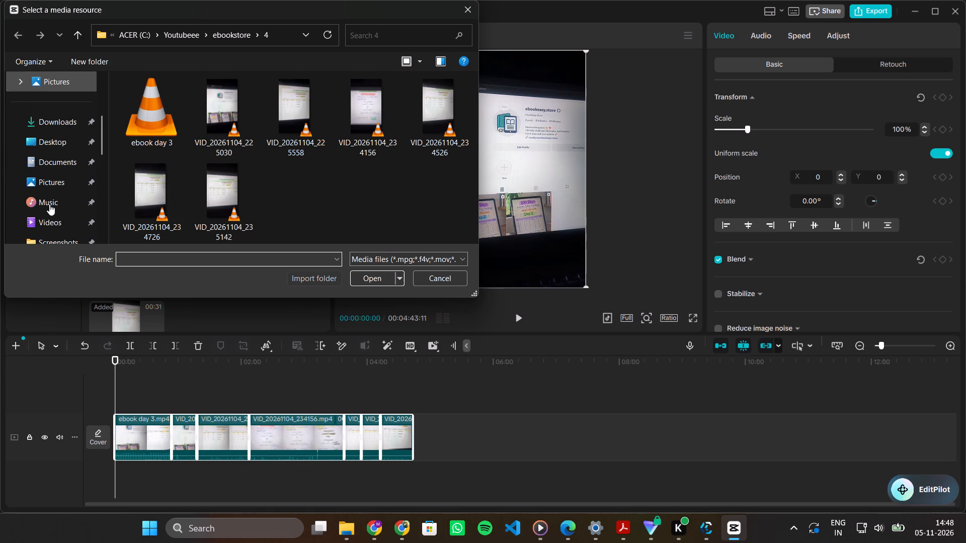
left_click(59, 120)
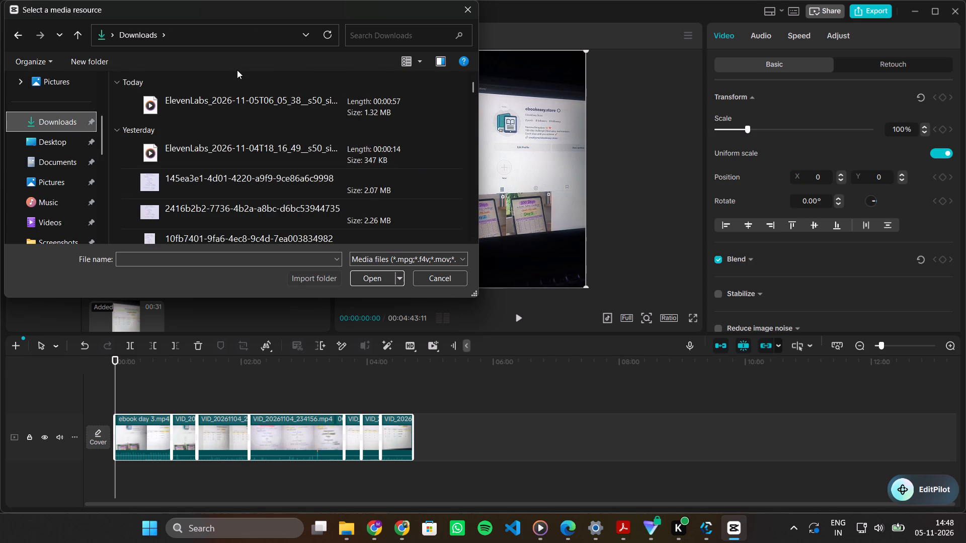
scroll(236, 166, "up", 1)
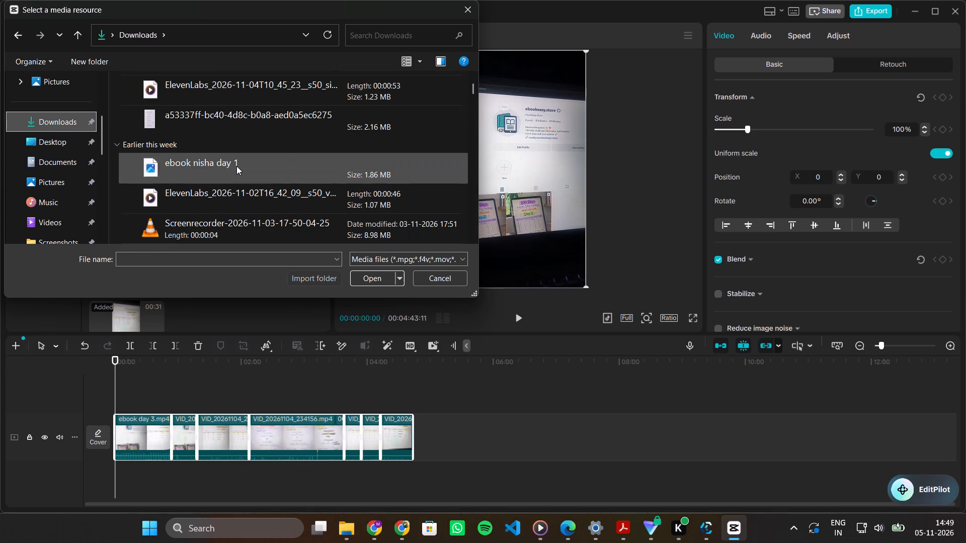
scroll(236, 166, "up", 1)
scroll(236, 166, "down", 1, "ctrl")
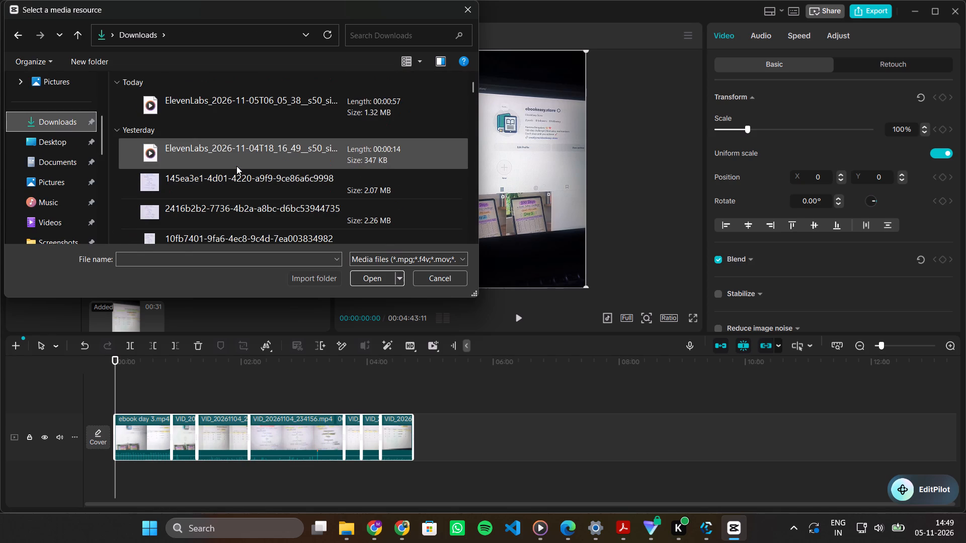
scroll(236, 166, "down", 14, "ctrl")
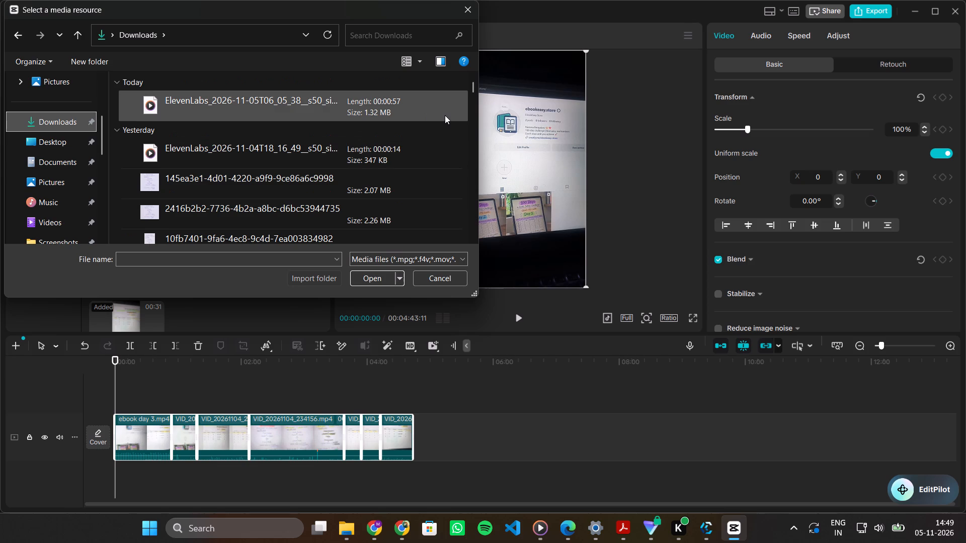
scroll(445, 115, "down", 6, "ctrl")
left_click(407, 62)
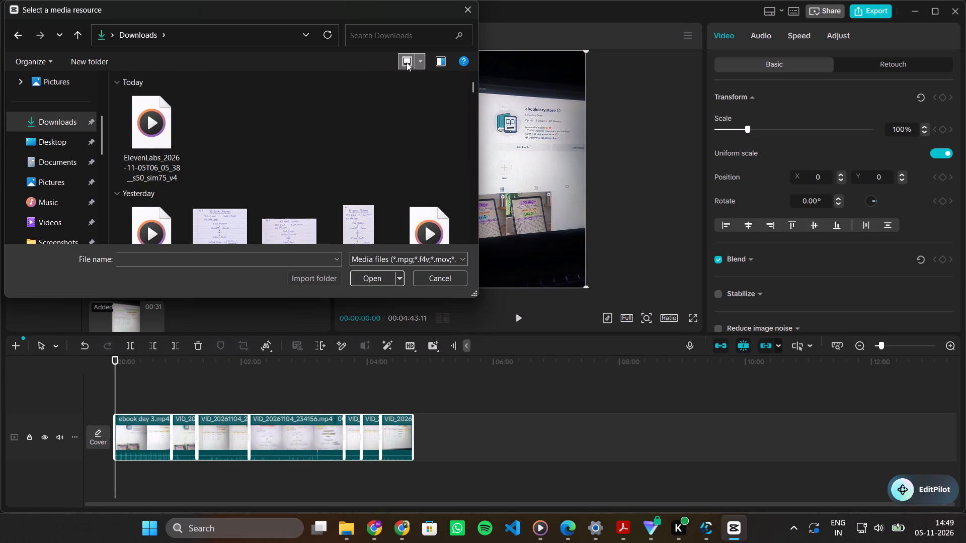
left_click(407, 62)
left_click(407, 62)
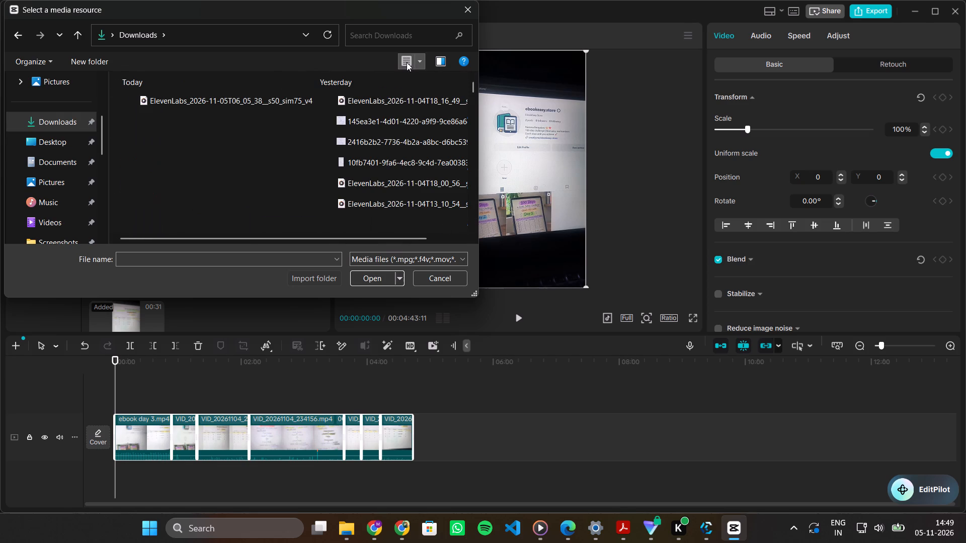
scroll(197, 182, "down", 1)
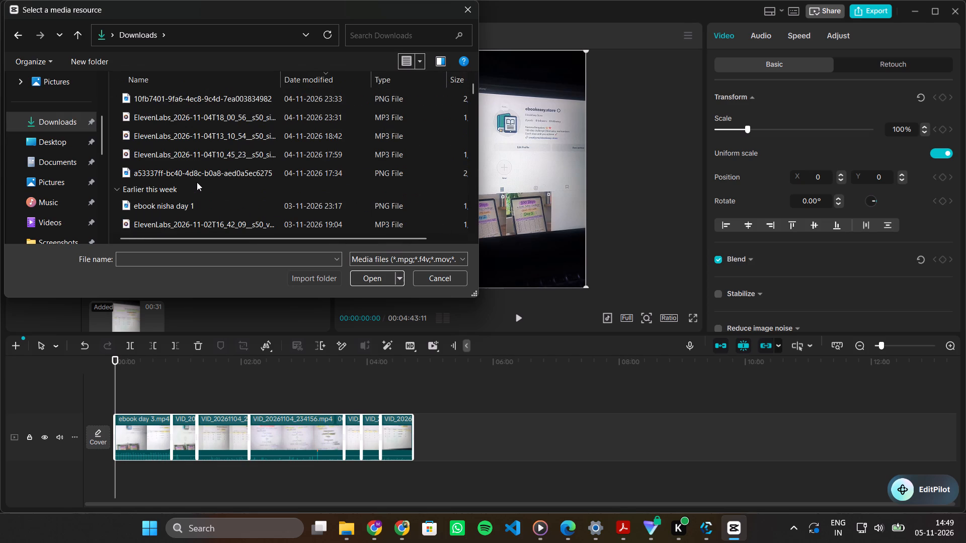
scroll(197, 182, "down", 1)
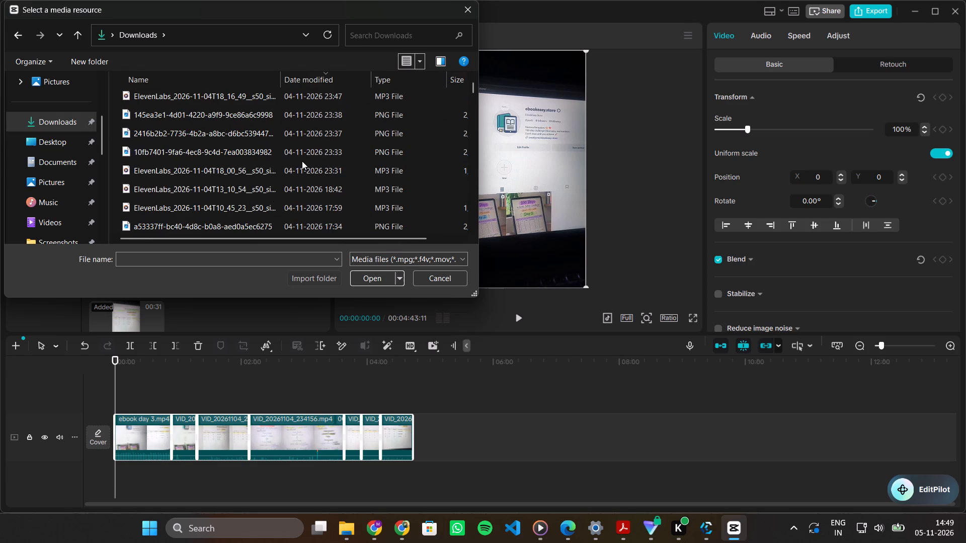
left_click(305, 153)
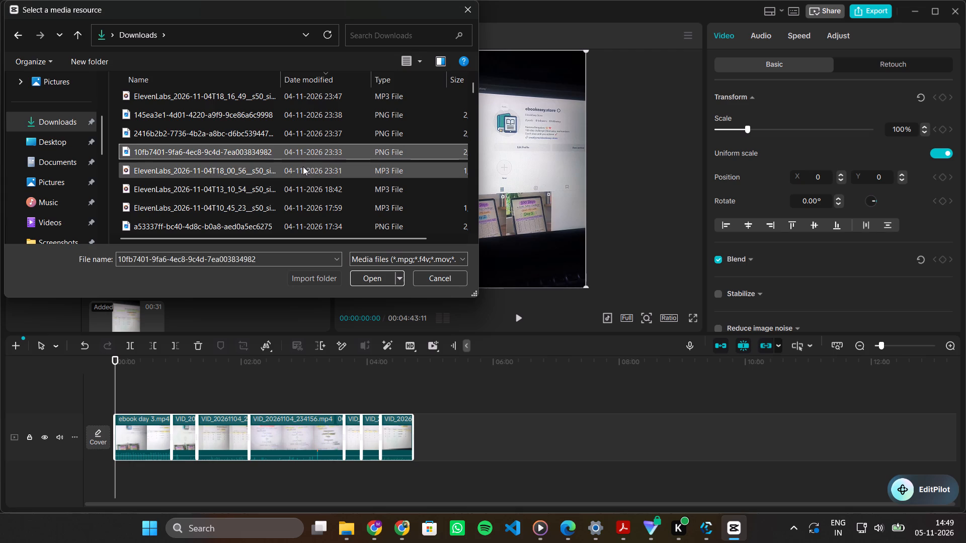
left_click(303, 166)
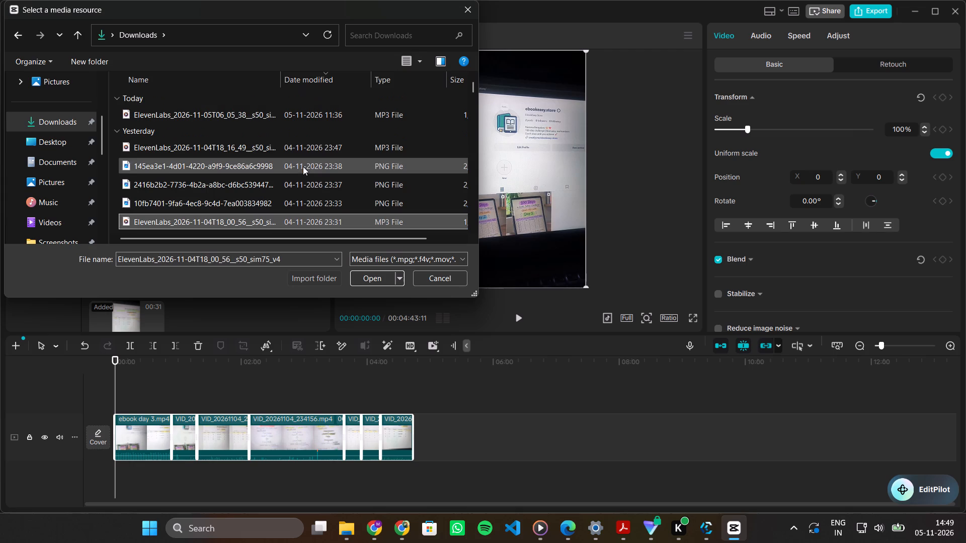
left_click(335, 147, "ctrl")
left_click(371, 276)
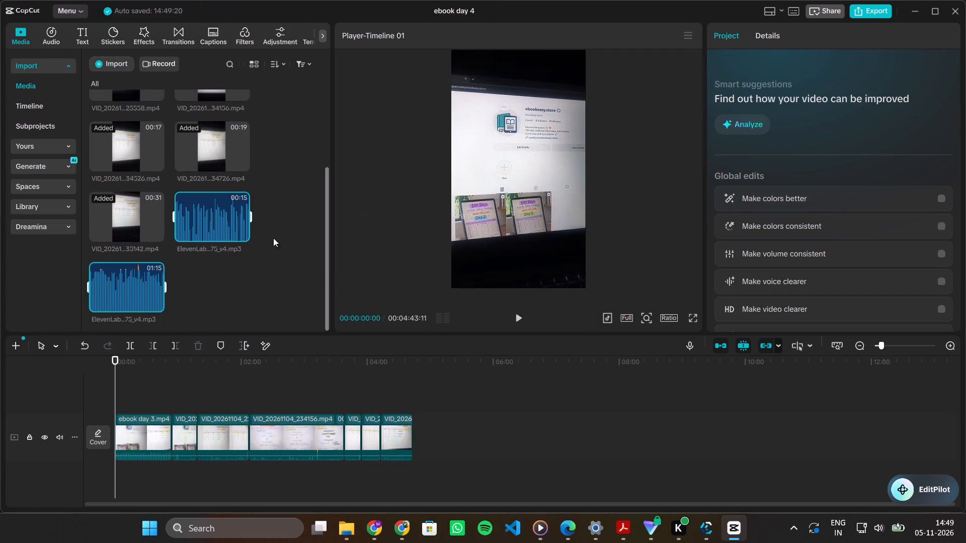
Add both imported ElevenLabs MP3s to the timeline beneath the video clips.
left_click(243, 234)
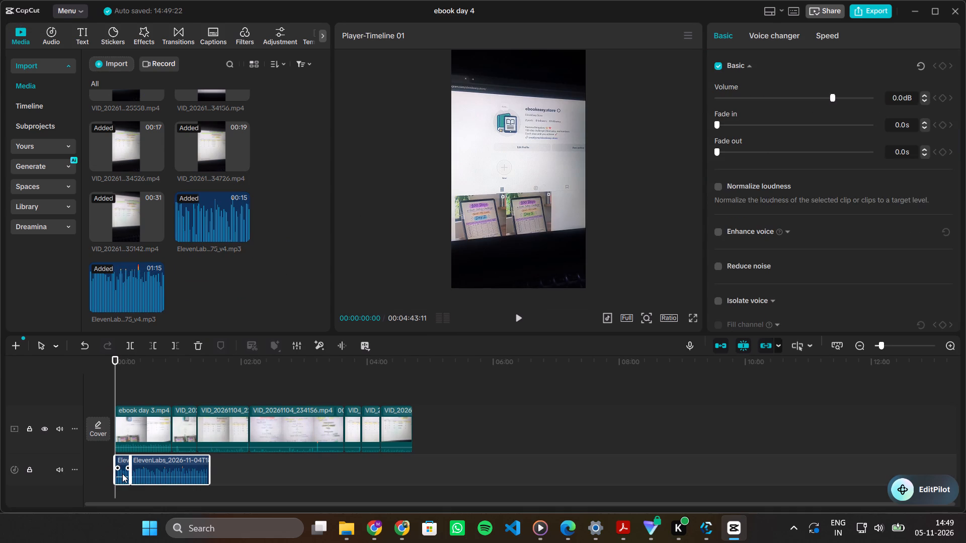
Reorder the voiceovers so the 18_00_56 clip starts at 00:00 and the shorter 18_16_49 clip sits after it at about 01:45.
left_click(122, 474)
left_click_drag(122, 474, 233, 470)
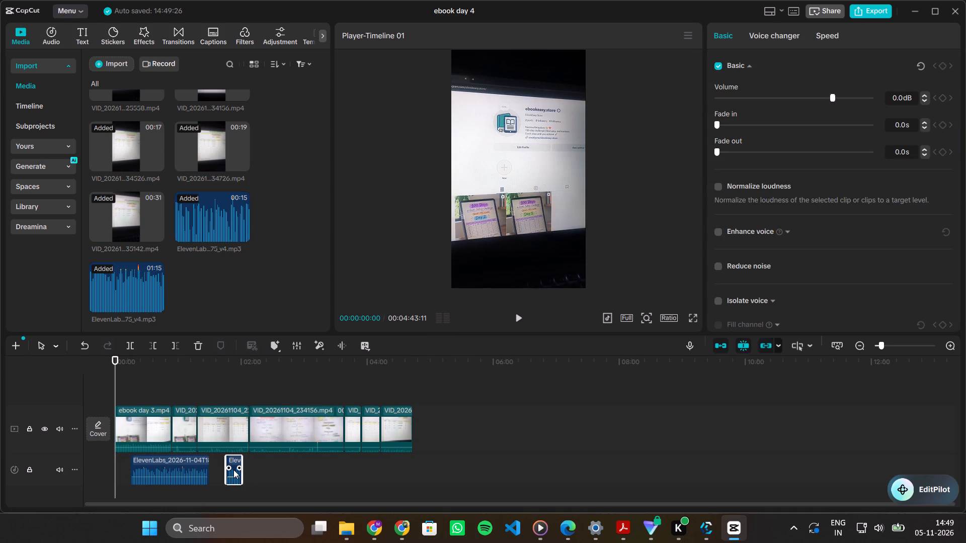
scroll(233, 470, "up", 14, "ctrl")
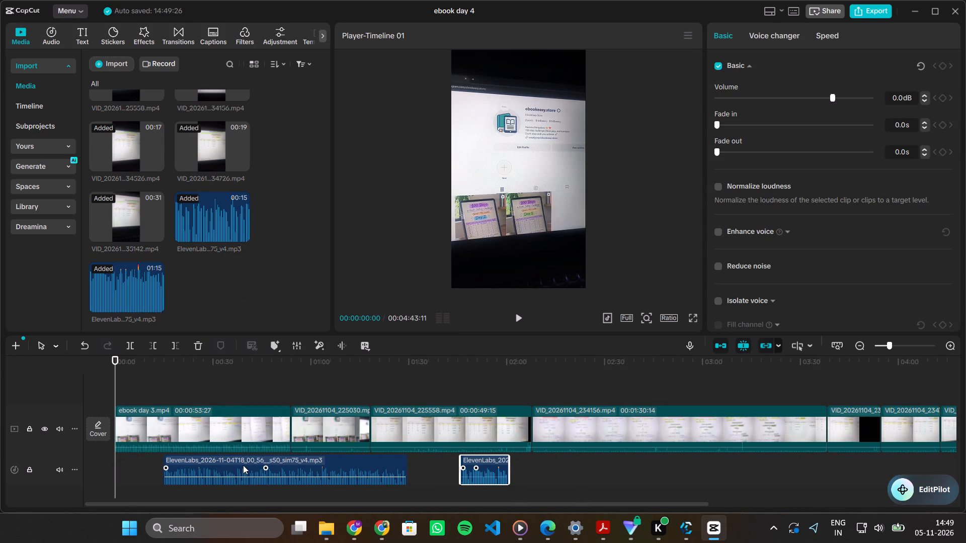
left_click_drag(243, 465, 187, 465)
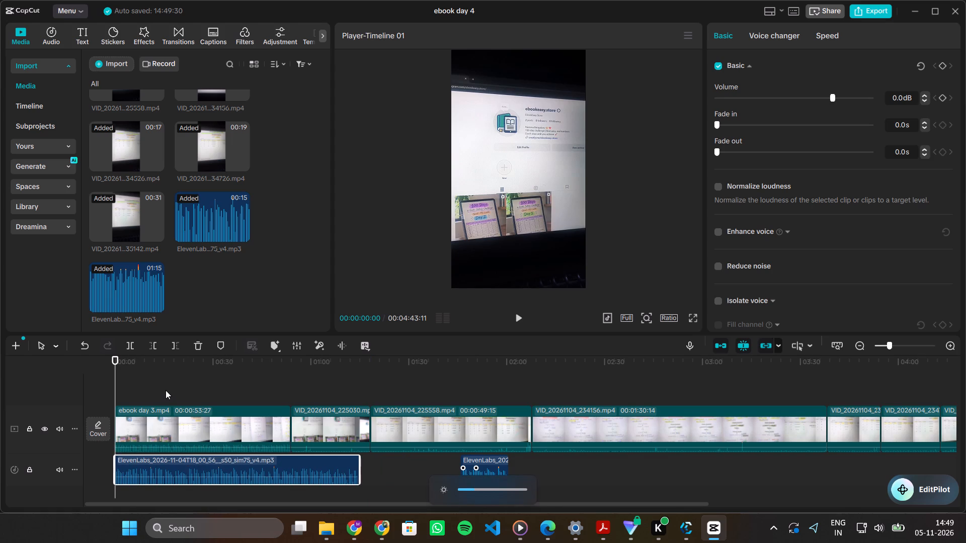
Play the opening of the timeline to check how the voiceover sounds together with the video clips.
scroll(166, 389, "down", 7, "ctrl")
key("space")
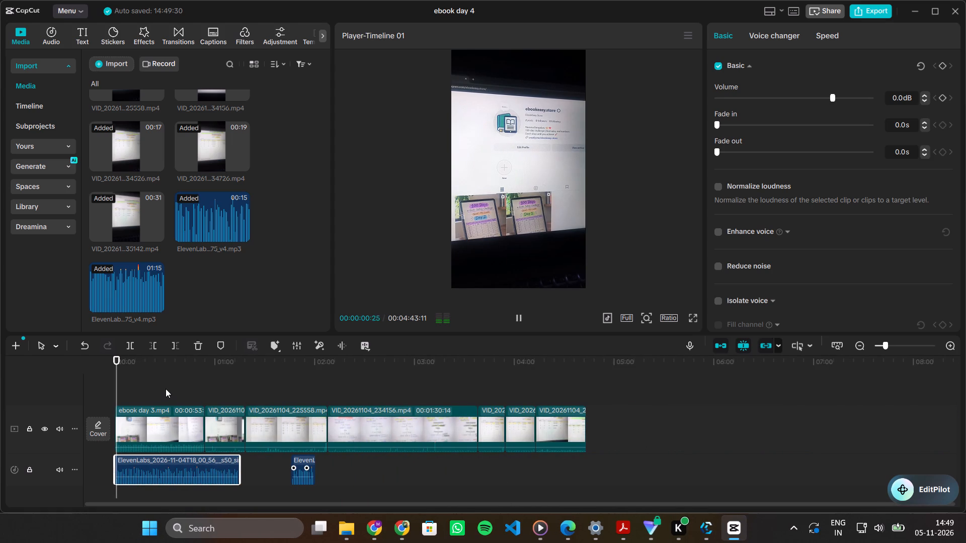
key("space")
left_click_drag(628, 434, 284, 415)
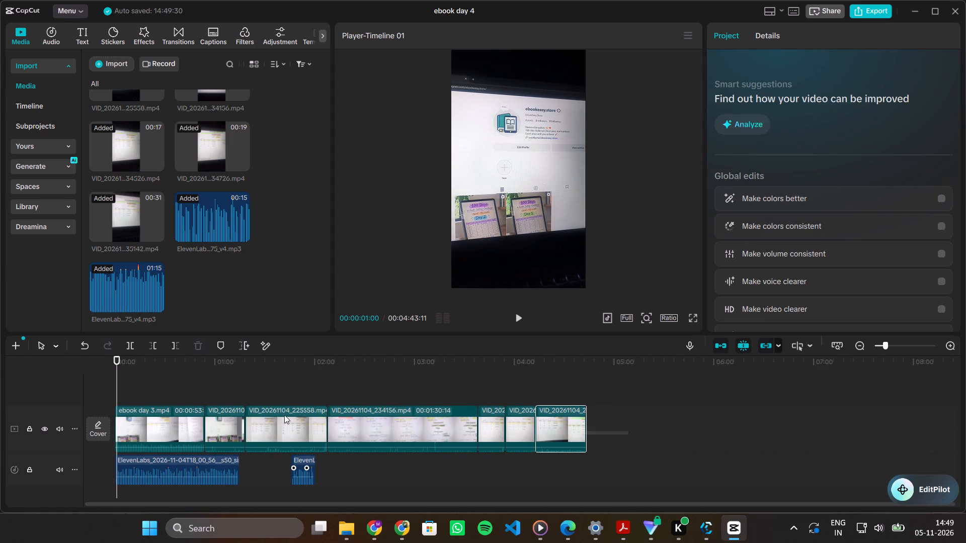
left_click_drag(284, 415, 181, 418)
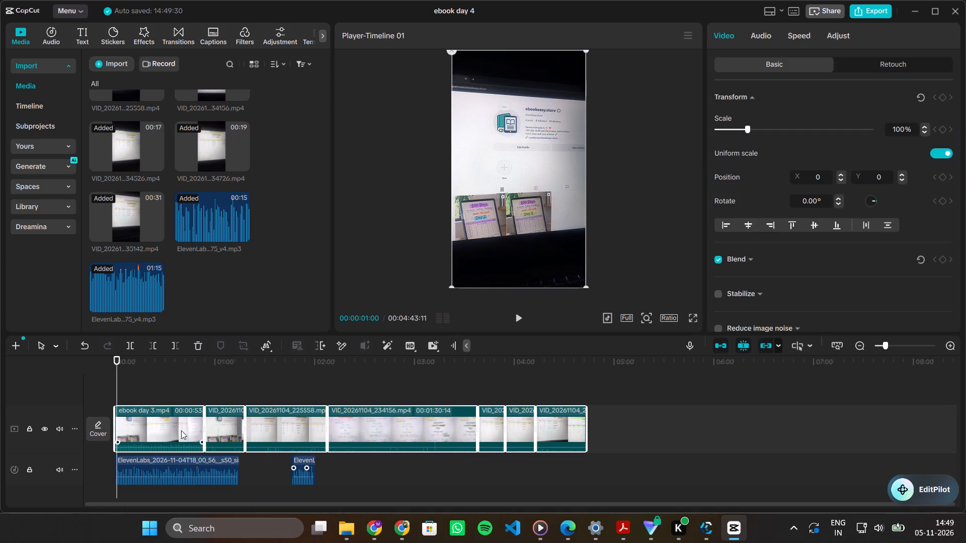
left_click(147, 383)
left_click(147, 383)
left_click_drag(147, 383, 99, 387)
key("space")
key("space")
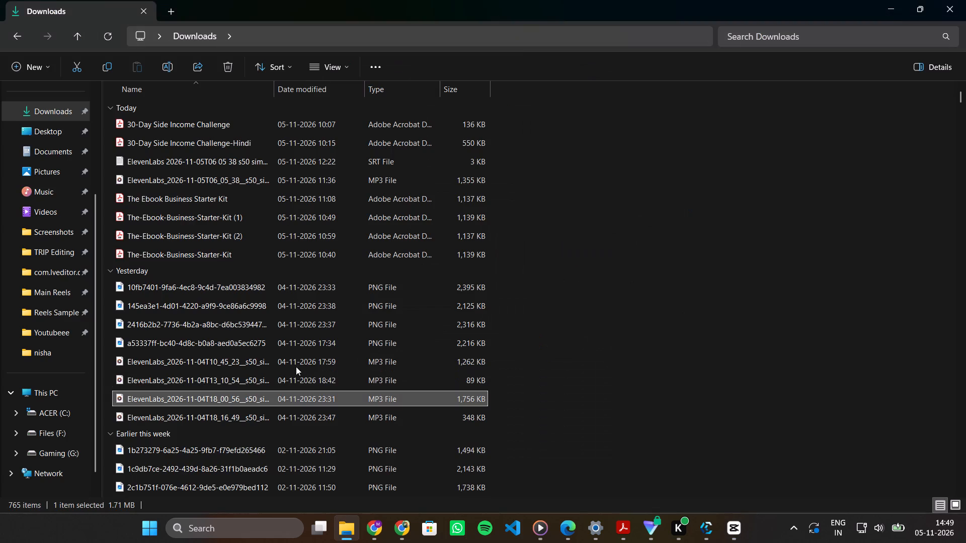
Switch to File Explorer and listen to the ElevenLabs 18_16_49 and 18_00_56 MP3s again to compare them.
double_click(279, 411)
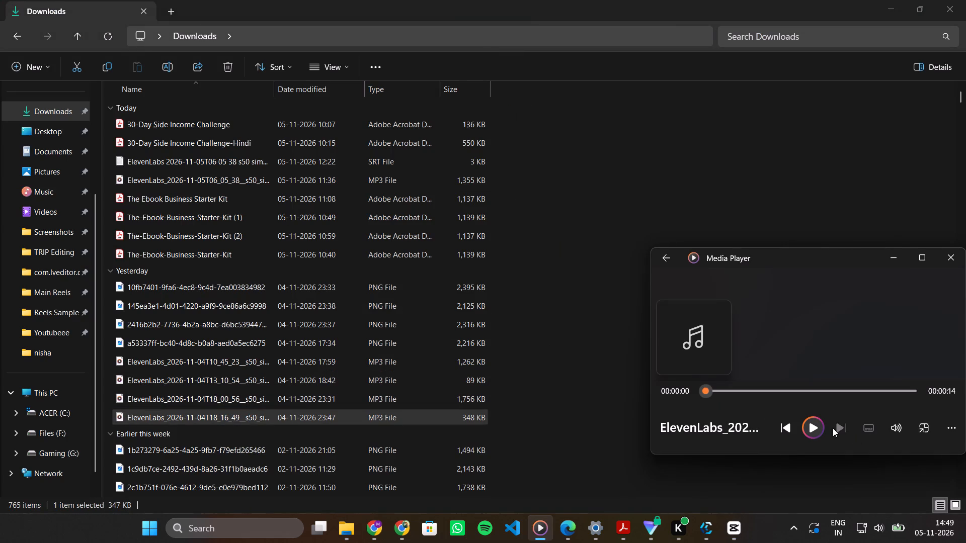
left_click(813, 426)
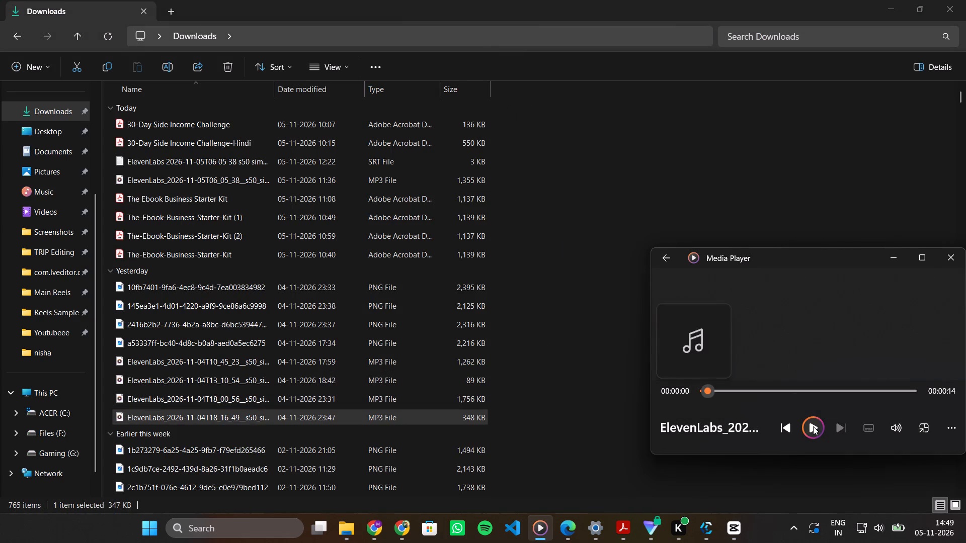
left_click(813, 426)
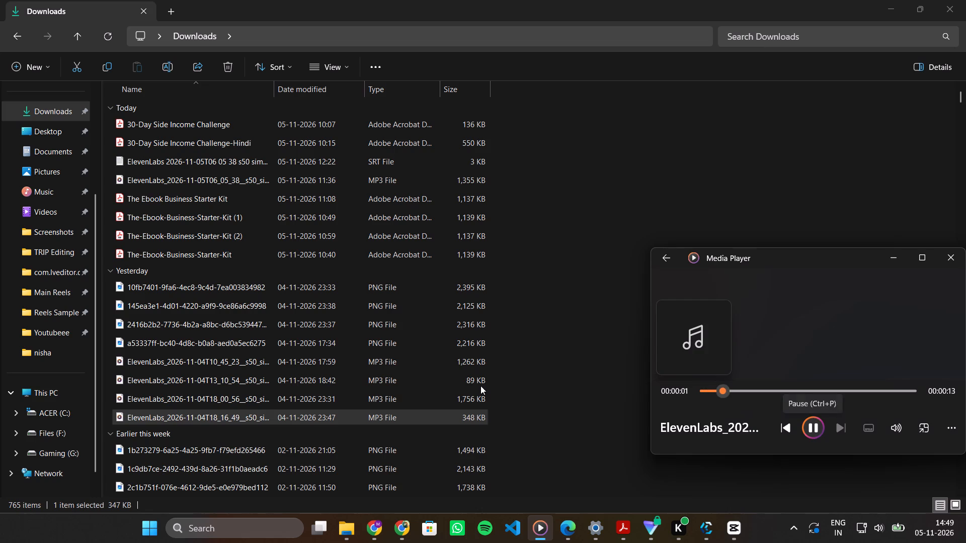
double_click(221, 402)
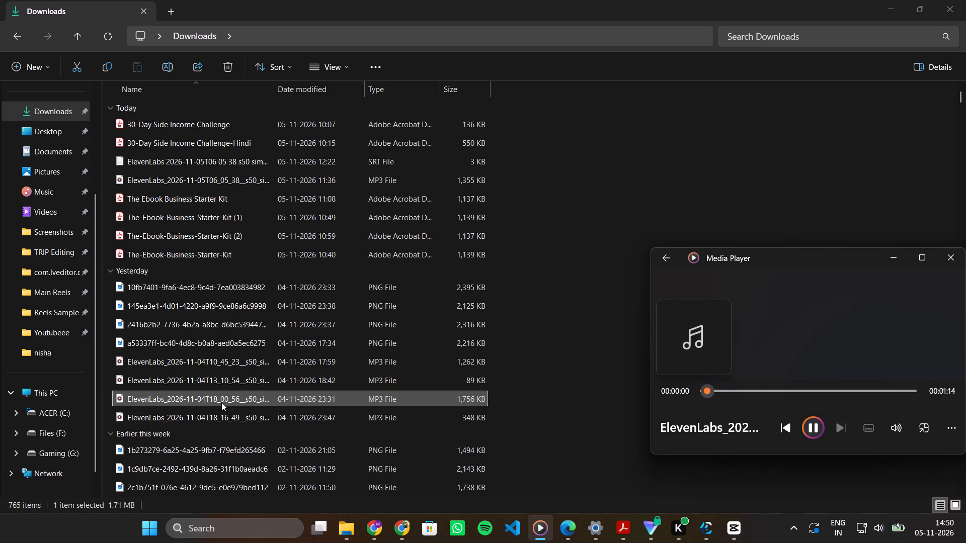
left_click(814, 426)
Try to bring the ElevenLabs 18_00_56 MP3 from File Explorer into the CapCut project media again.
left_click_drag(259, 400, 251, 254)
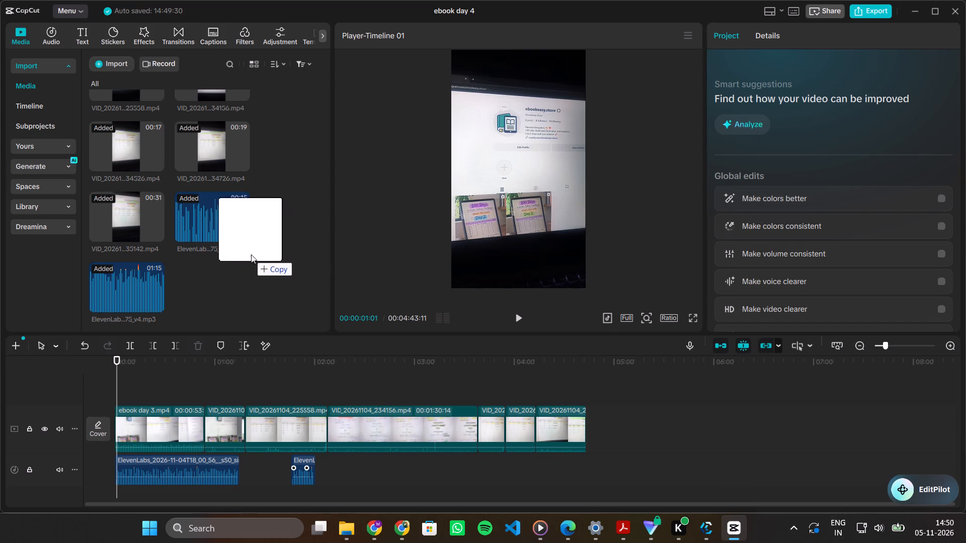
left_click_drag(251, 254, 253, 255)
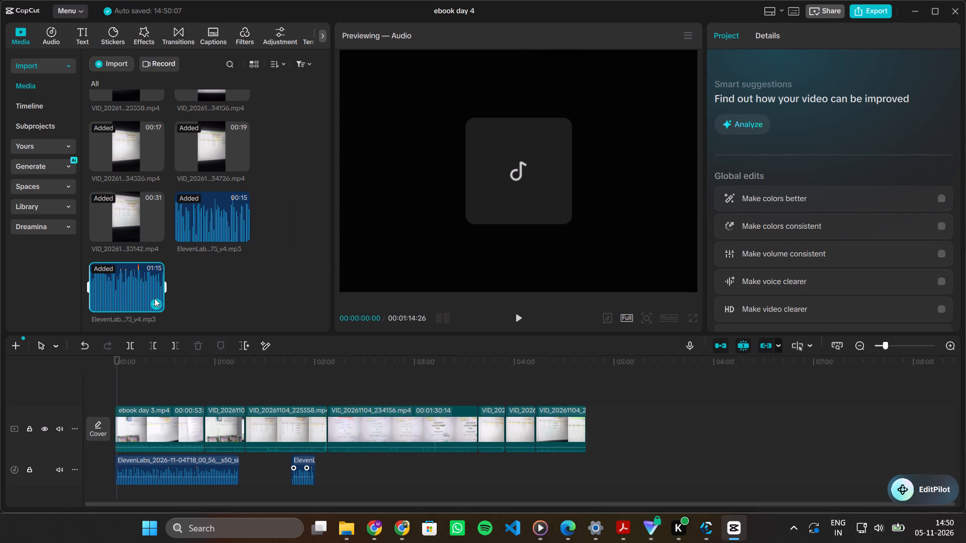
Delete the ebook day 3.mp4 clip from the start of the timeline.
left_click_drag(623, 411, 174, 413)
left_click(174, 413)
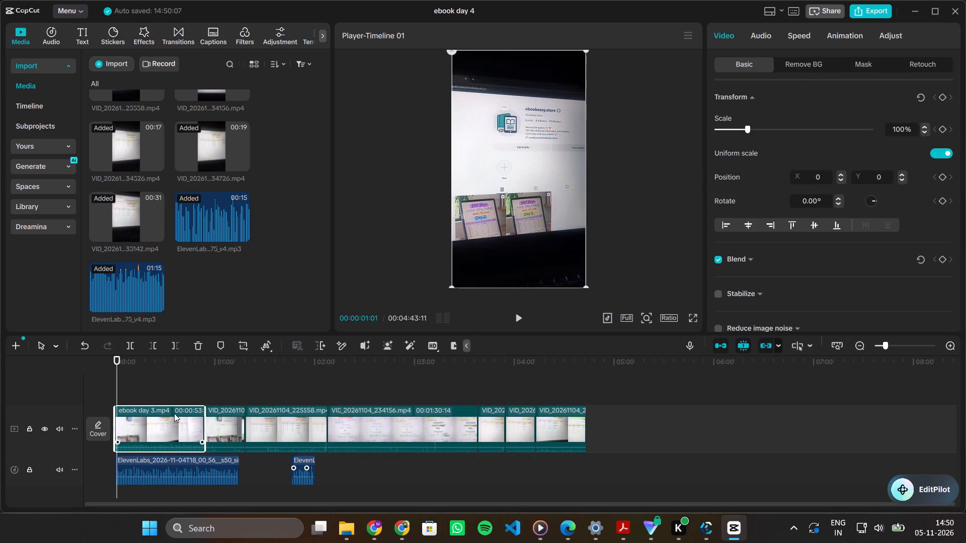
key("Delete")
Mute all six remaining video clips by setting their audio volume to -∞ dB.
left_click_drag(586, 426, 90, 422)
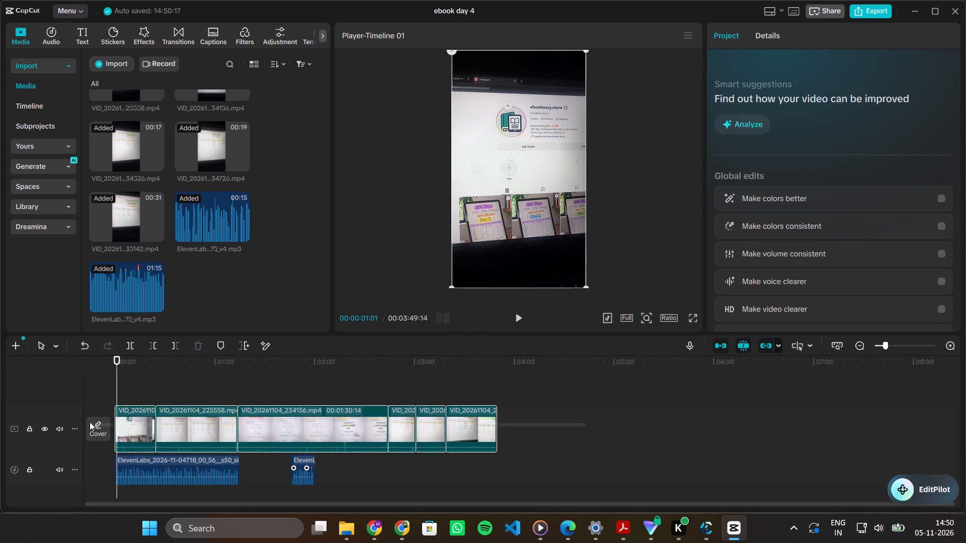
left_click_drag(90, 422, 133, 423)
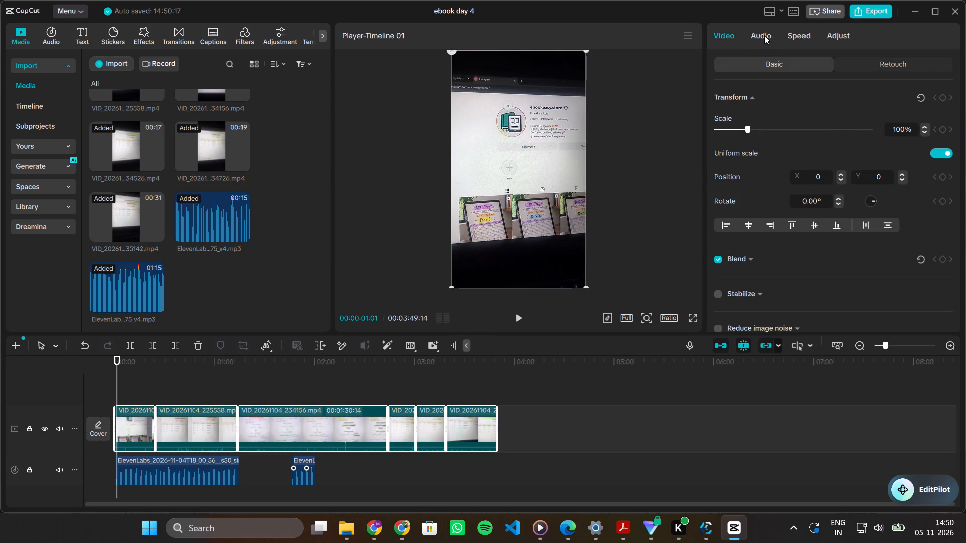
left_click(764, 35)
left_click_drag(834, 130, 566, 156)
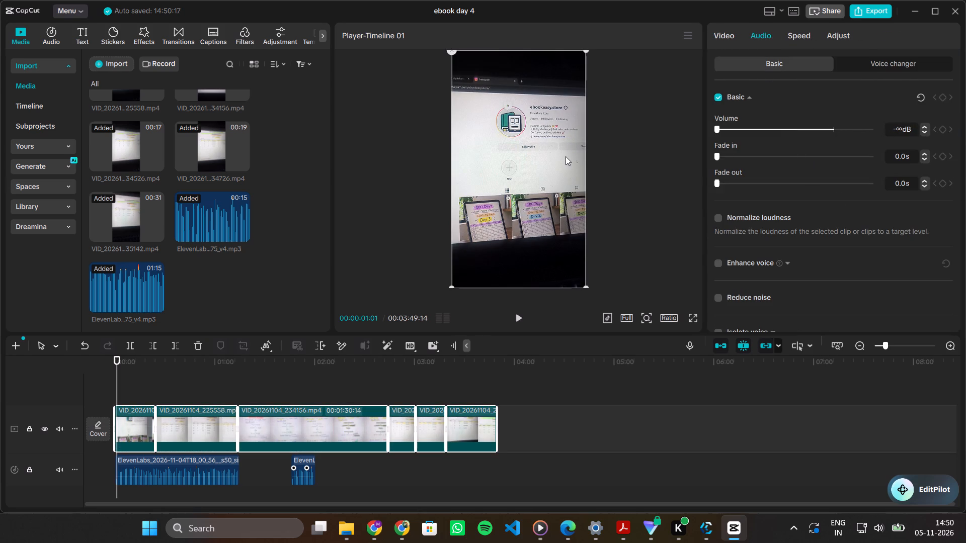
Play the timeline from the beginning to review the muted clips against the 18_00_56 voiceover.
left_click(132, 387)
left_click_drag(132, 387, 20, 406)
key("space")
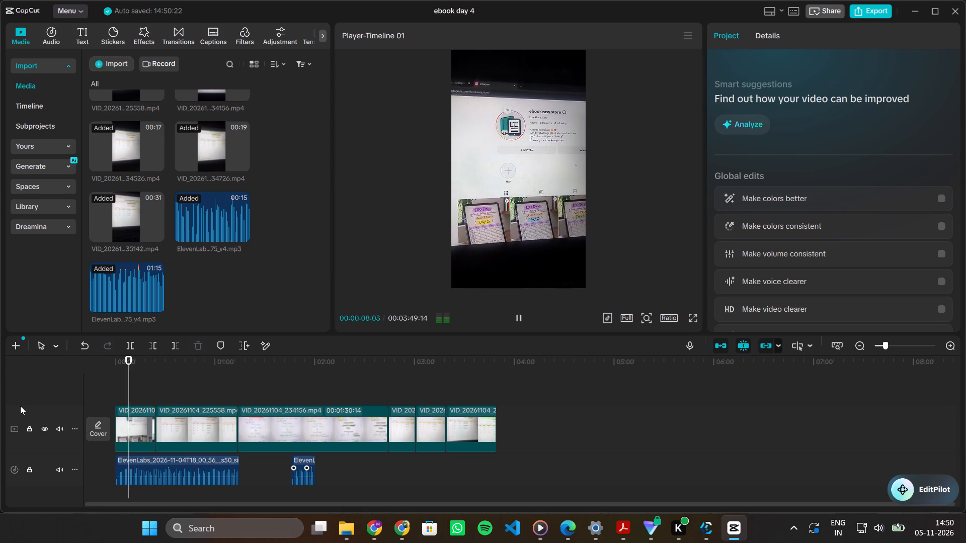
key("space")
key("space")
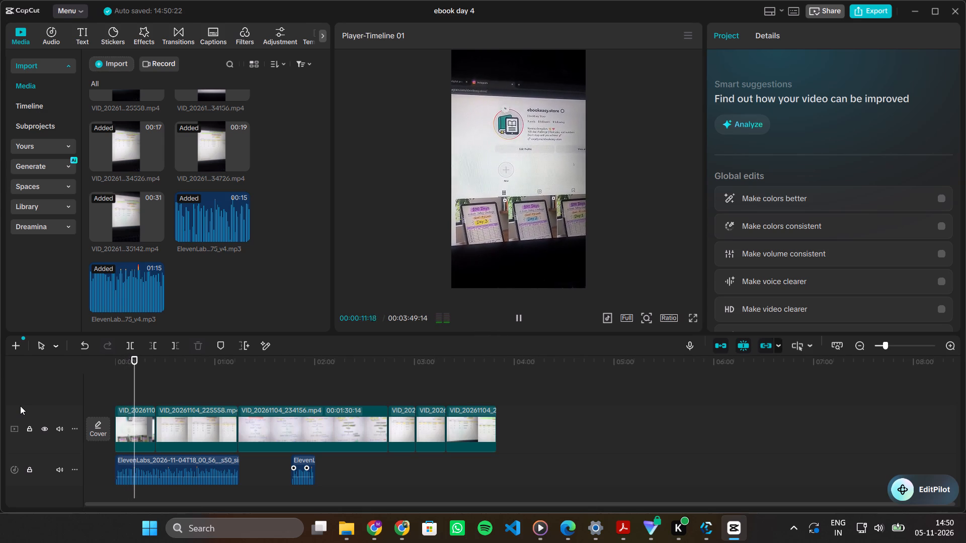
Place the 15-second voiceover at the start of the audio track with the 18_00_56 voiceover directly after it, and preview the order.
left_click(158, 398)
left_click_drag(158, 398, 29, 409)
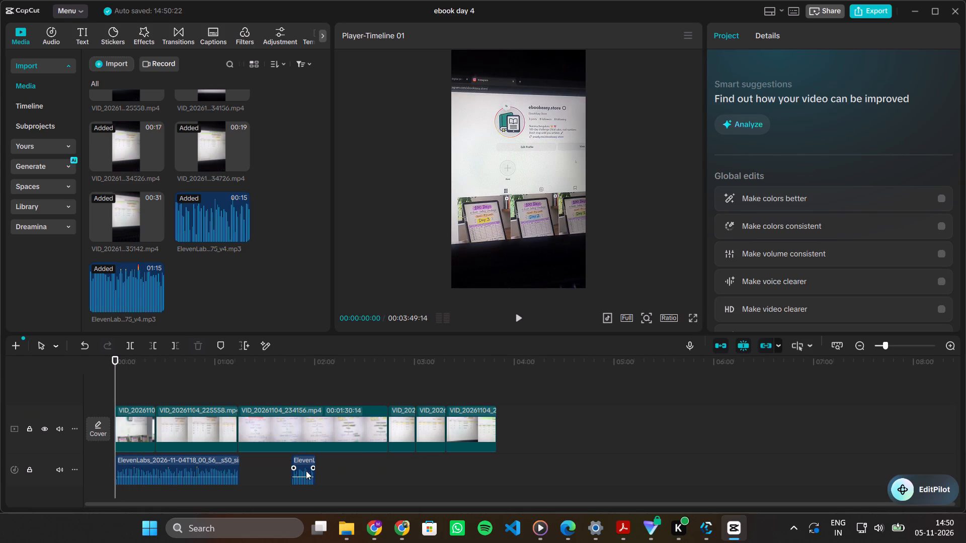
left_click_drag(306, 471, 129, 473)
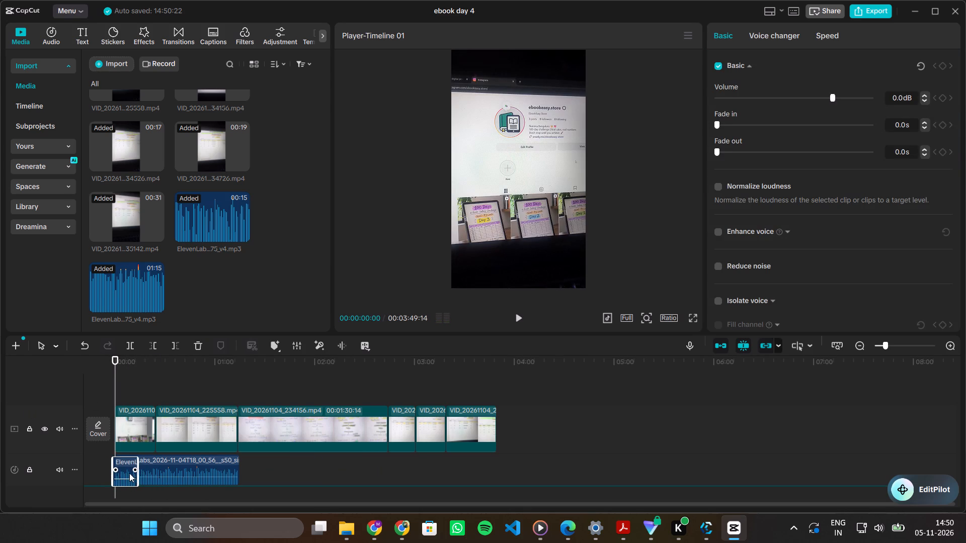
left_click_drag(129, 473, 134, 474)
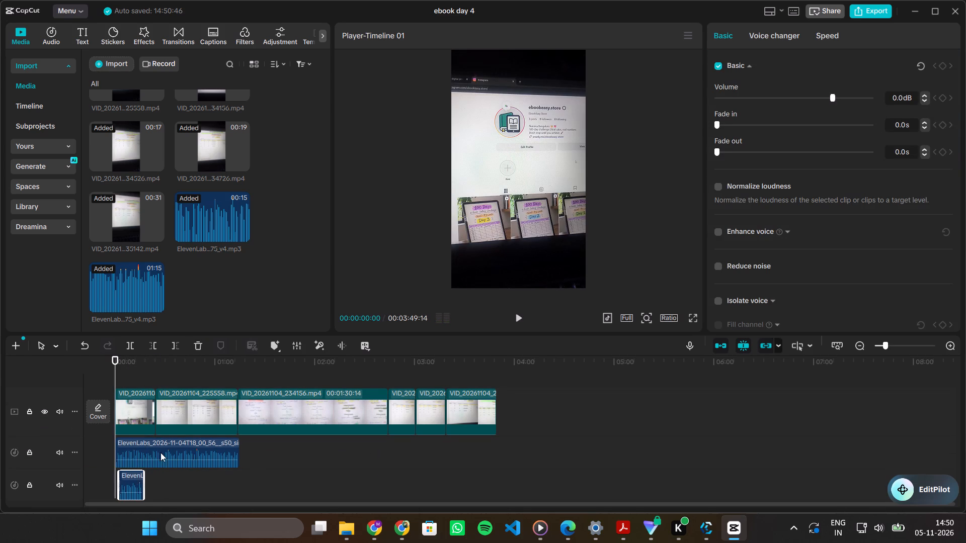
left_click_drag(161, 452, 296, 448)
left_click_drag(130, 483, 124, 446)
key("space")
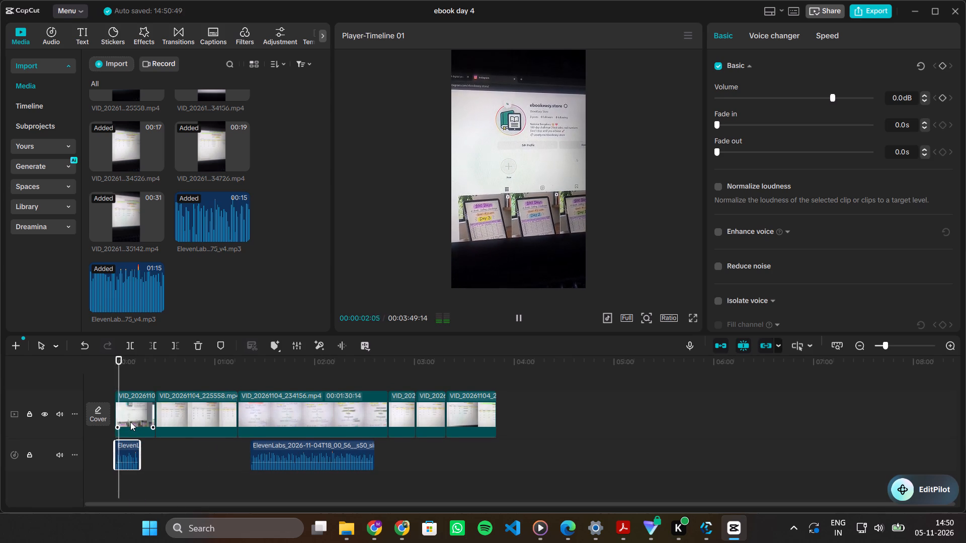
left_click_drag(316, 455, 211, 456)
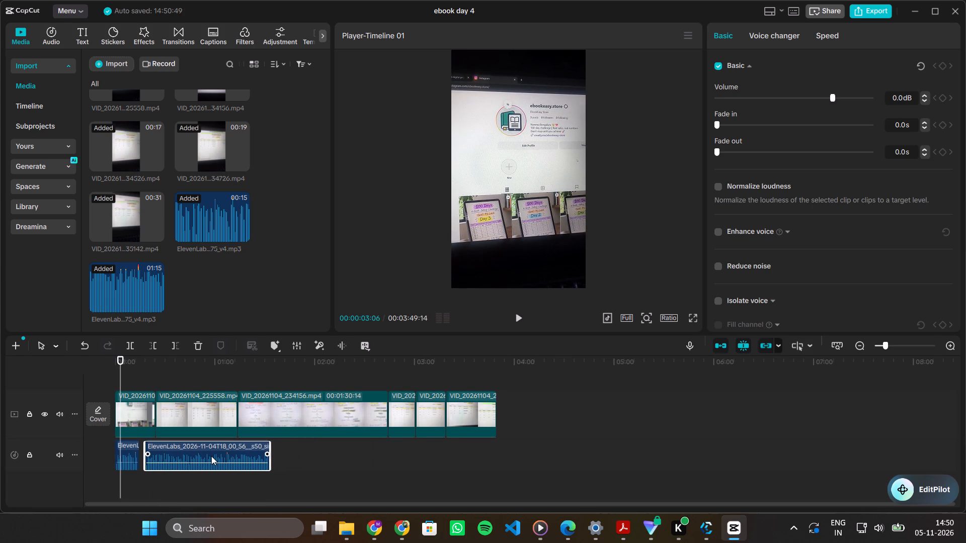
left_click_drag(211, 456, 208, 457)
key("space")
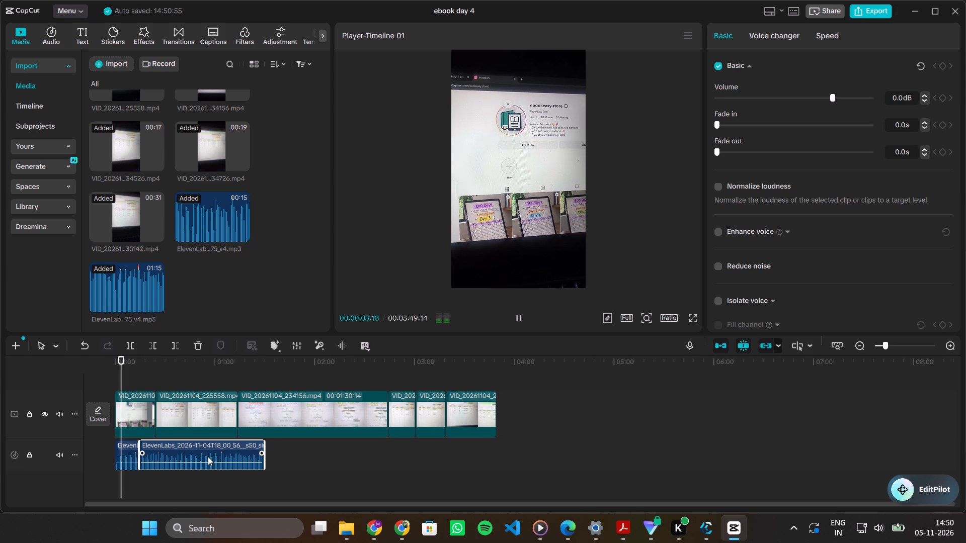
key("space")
Swap the voiceover order by moving the 15-second voiceover past the 18_00_56 voiceover and the 18_00_56 one back to the timeline start.
scroll(208, 457, "up", 10, "ctrl")
scroll(208, 457, "down", 11, "ctrl")
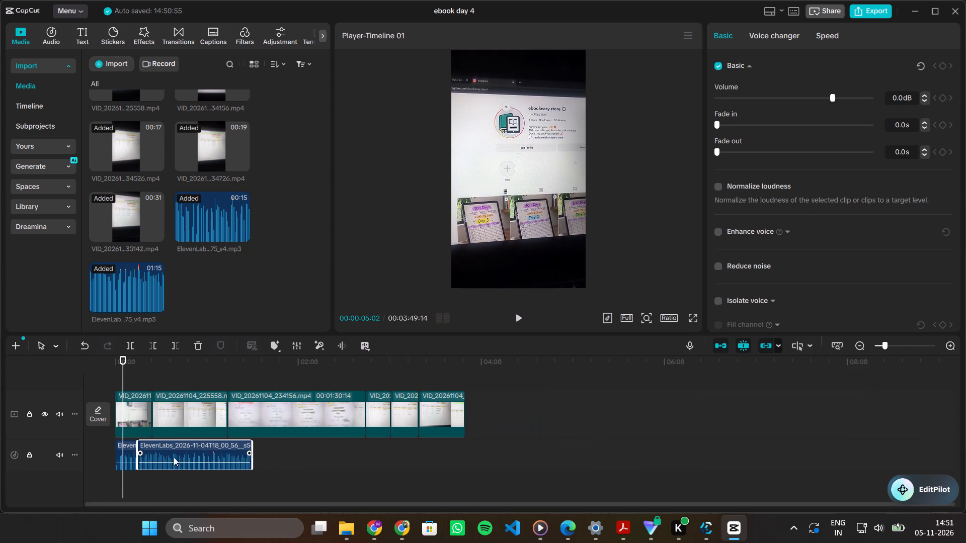
left_click_drag(124, 457, 273, 455)
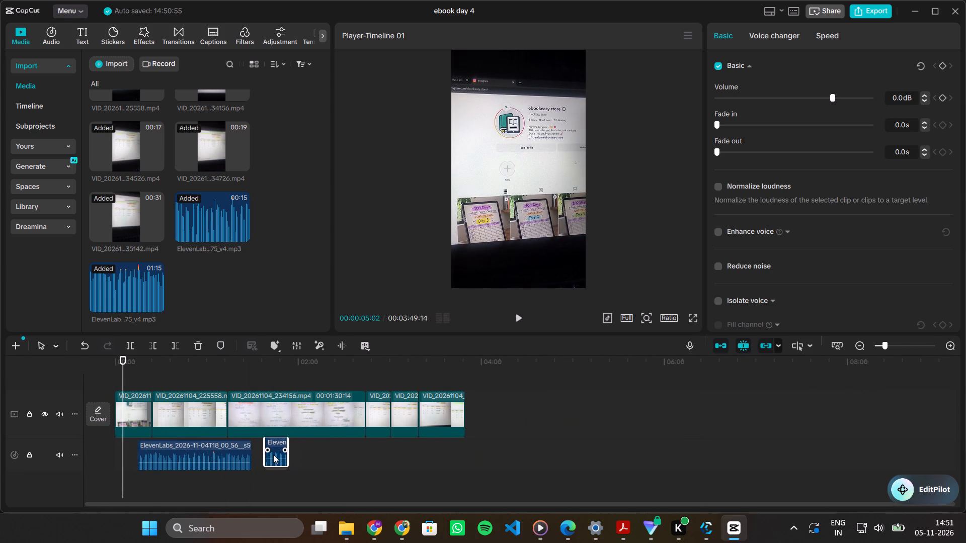
left_click_drag(273, 455, 272, 455)
left_click_drag(203, 456, 180, 455)
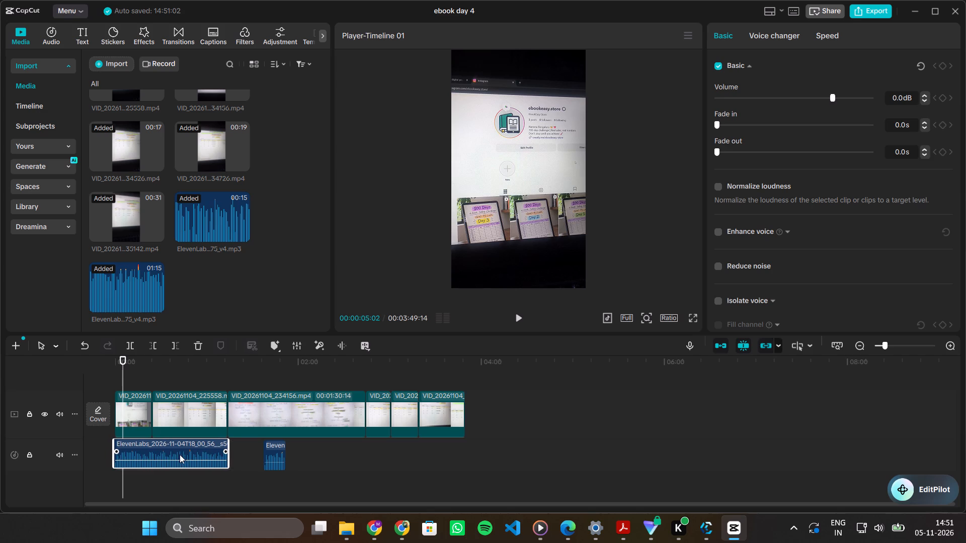
left_click_drag(180, 455, 181, 456)
Join the 15-second voiceover to the end of the 18_00_56 voiceover on the same audio track, shifting the longer voiceover to fit it.
left_click_drag(276, 448, 249, 448)
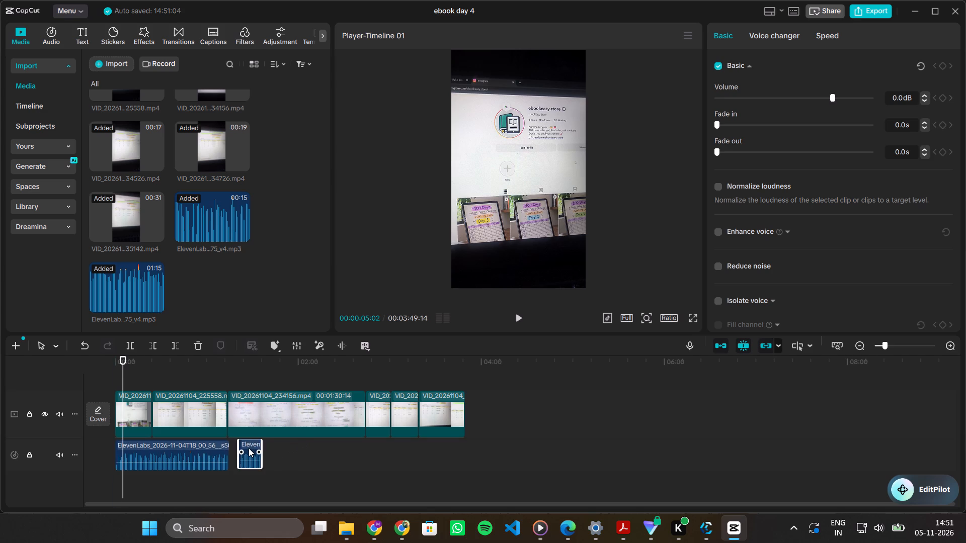
left_click_drag(249, 448, 244, 448)
left_click_drag(233, 487, 235, 454)
left_click_drag(236, 477, 254, 444)
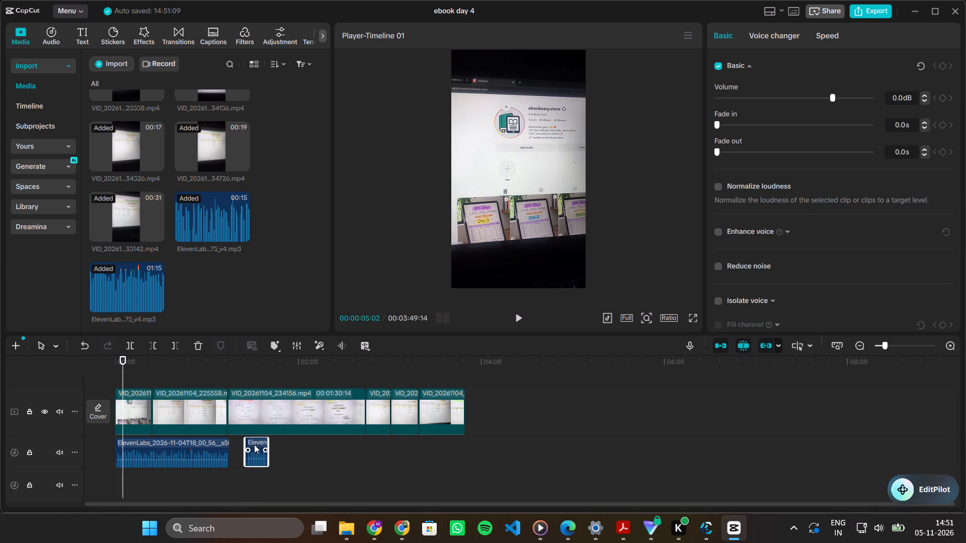
left_click_drag(254, 444, 239, 435)
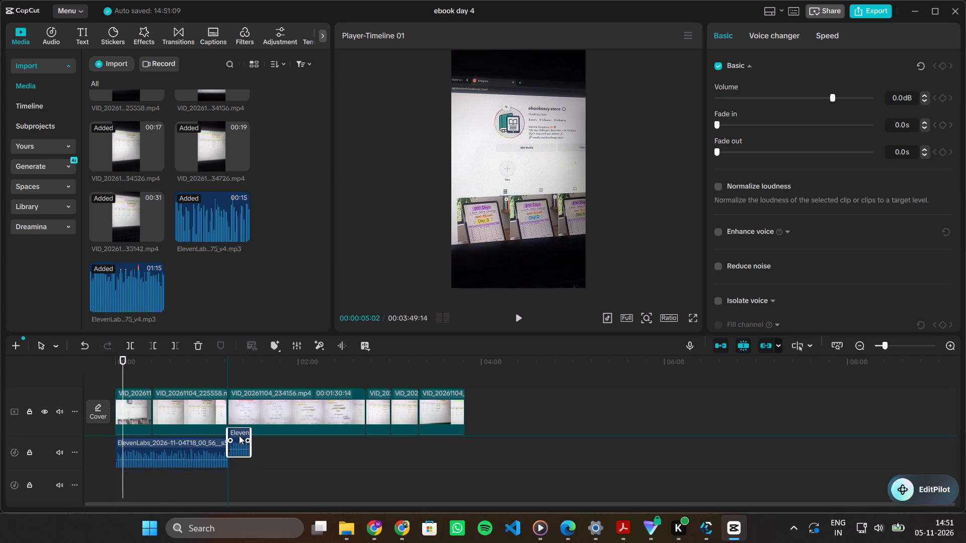
left_click_drag(239, 435, 234, 440)
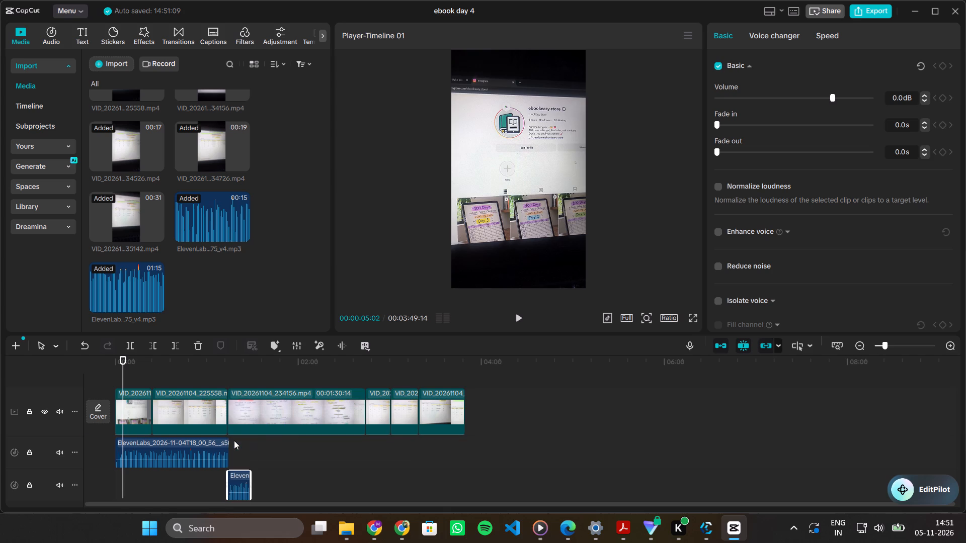
left_click_drag(183, 444, 239, 440)
left_click_drag(233, 483, 304, 458)
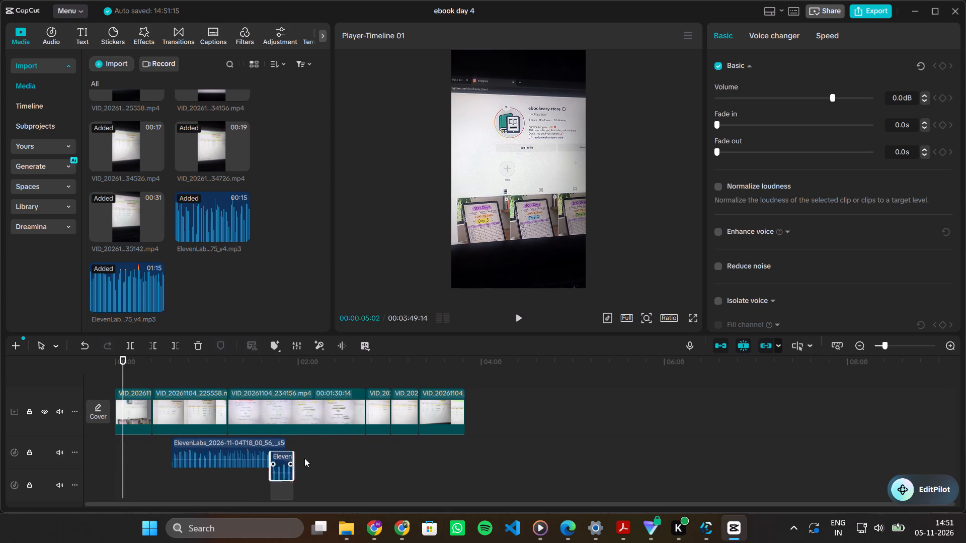
left_click_drag(304, 458, 291, 452)
Shift both voiceovers together so they begin at the start of the timeline.
left_click_drag(343, 455, 261, 457)
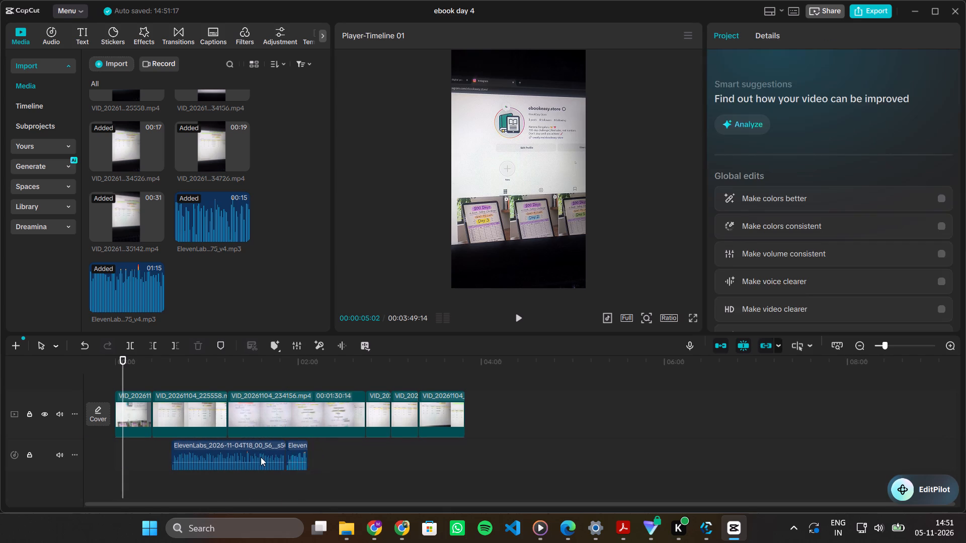
left_click_drag(261, 457, 224, 462)
left_click_drag(245, 446, 195, 445)
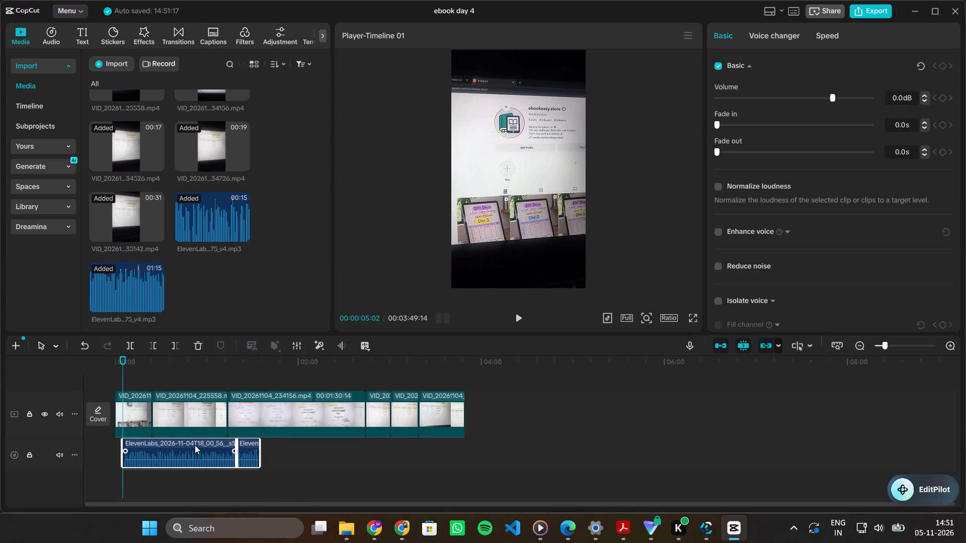
left_click_drag(195, 445, 187, 445)
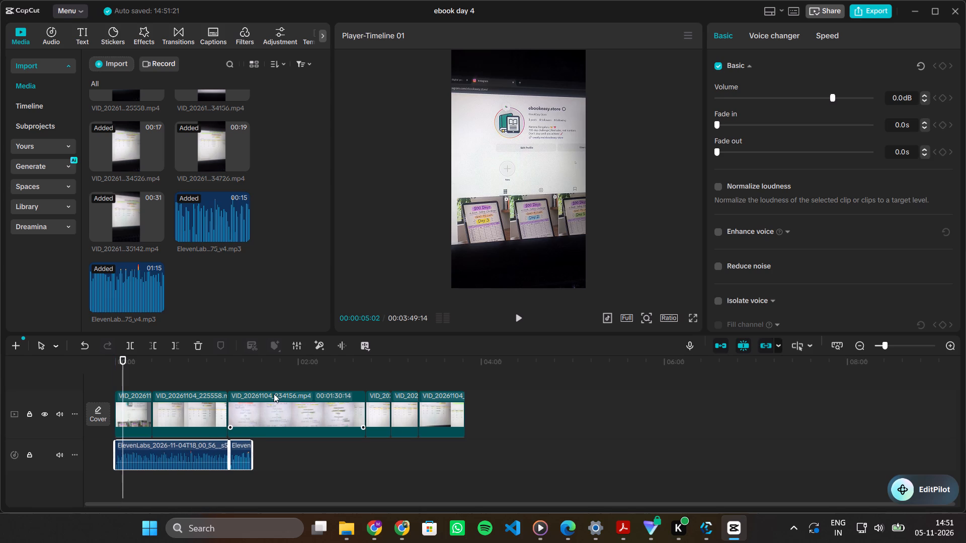
Reorder the video clips so VID_20261104_234156.mp4 comes first, followed by the 225030 clip and the 225558 clip.
left_click_drag(275, 401, 155, 404)
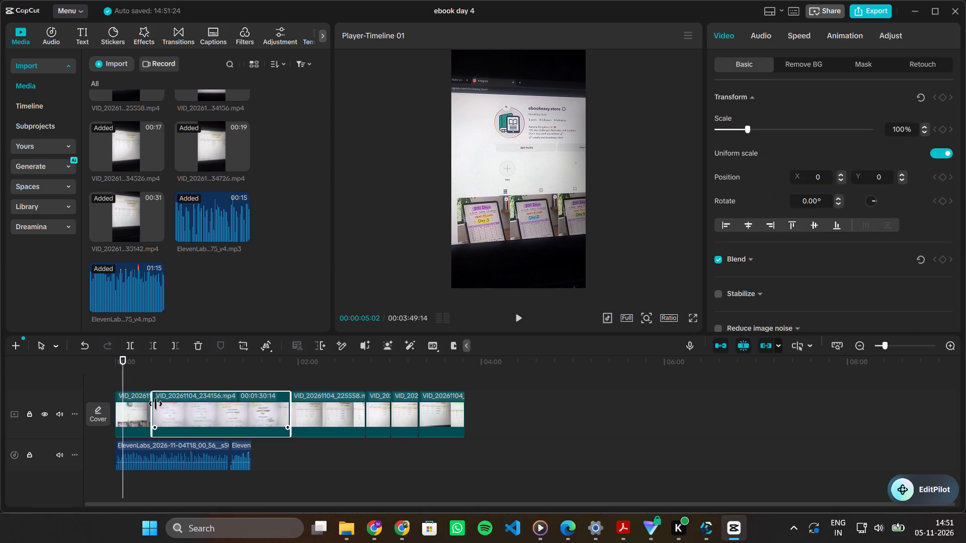
left_click_drag(135, 407, 256, 415)
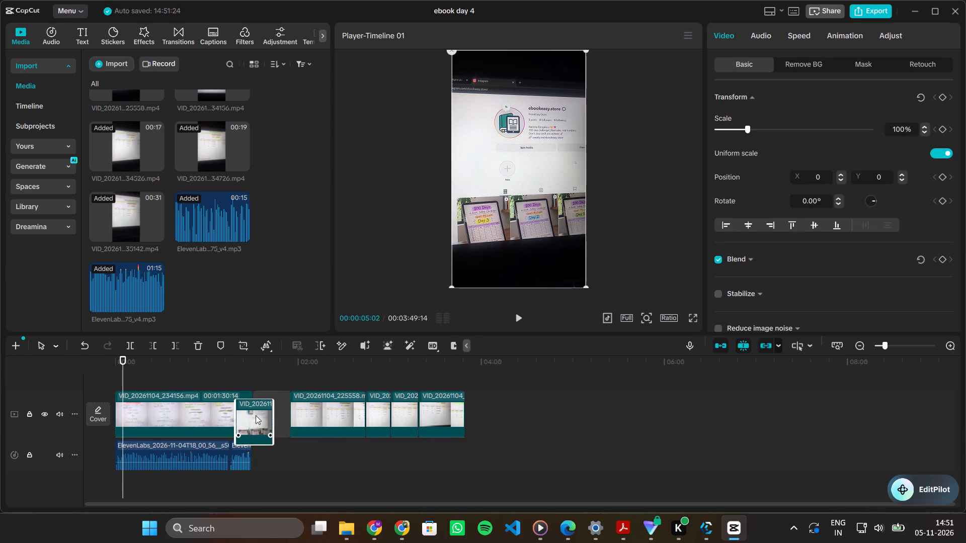
left_click_drag(256, 415, 248, 413)
Play the timeline from the beginning and trim off the opening of VID_20261104_234156.mp4 up to 00:00:05:11.
left_click_drag(124, 377, 42, 371)
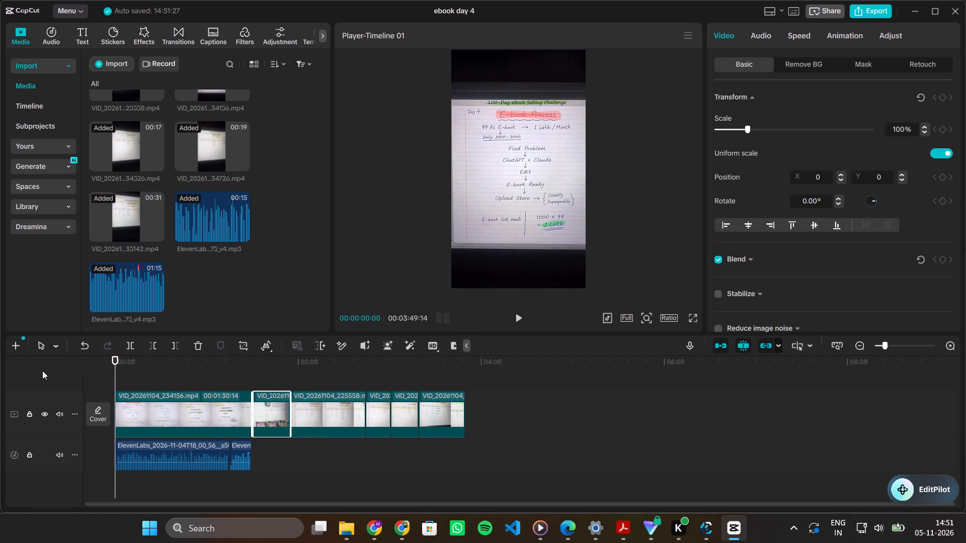
key("space")
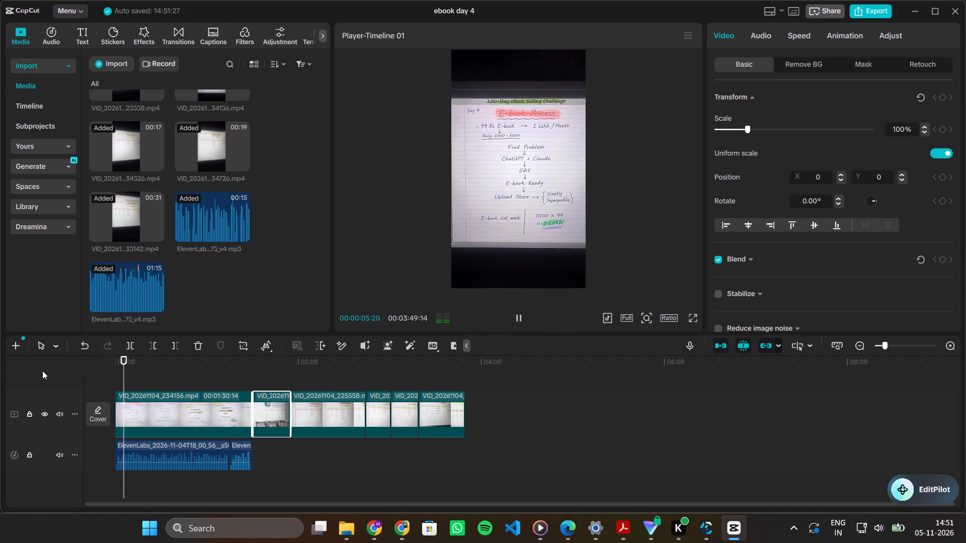
left_click(127, 374)
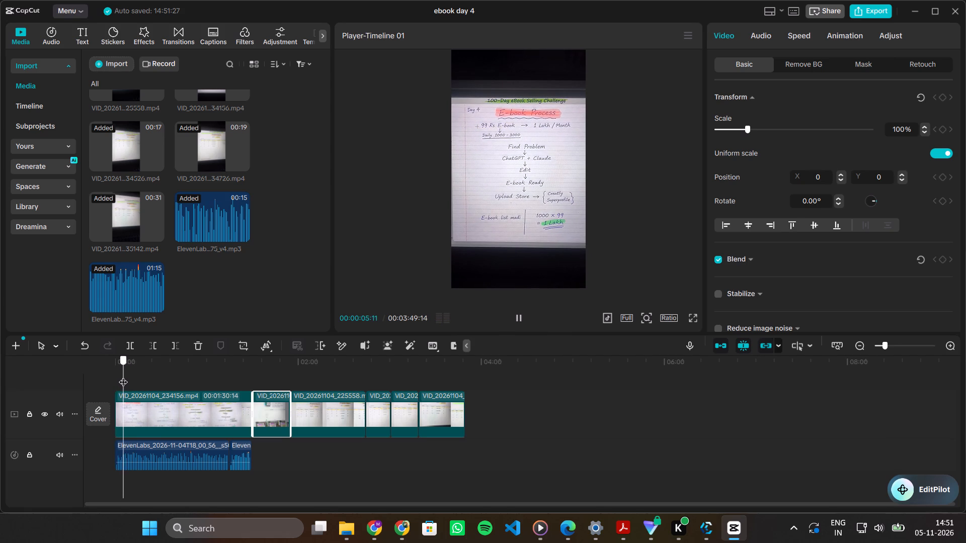
left_click(150, 344)
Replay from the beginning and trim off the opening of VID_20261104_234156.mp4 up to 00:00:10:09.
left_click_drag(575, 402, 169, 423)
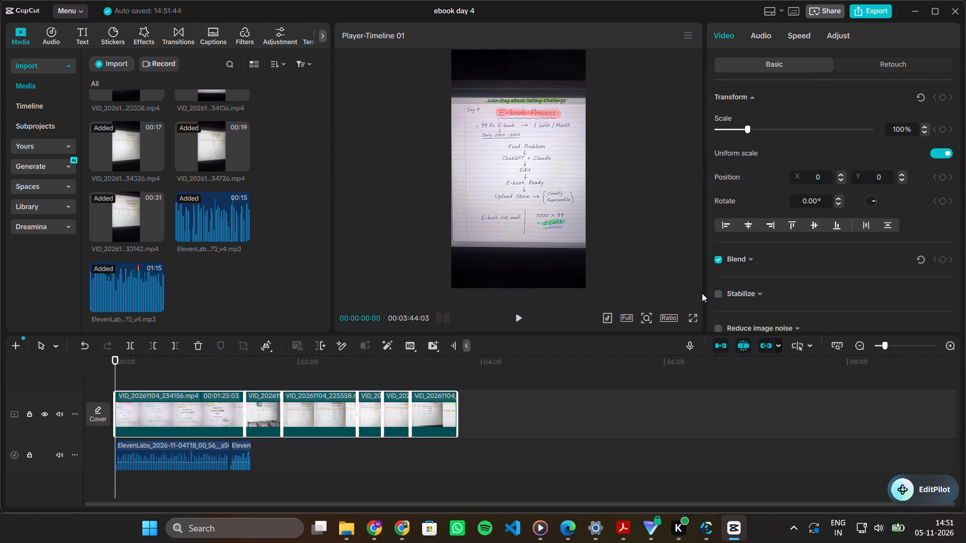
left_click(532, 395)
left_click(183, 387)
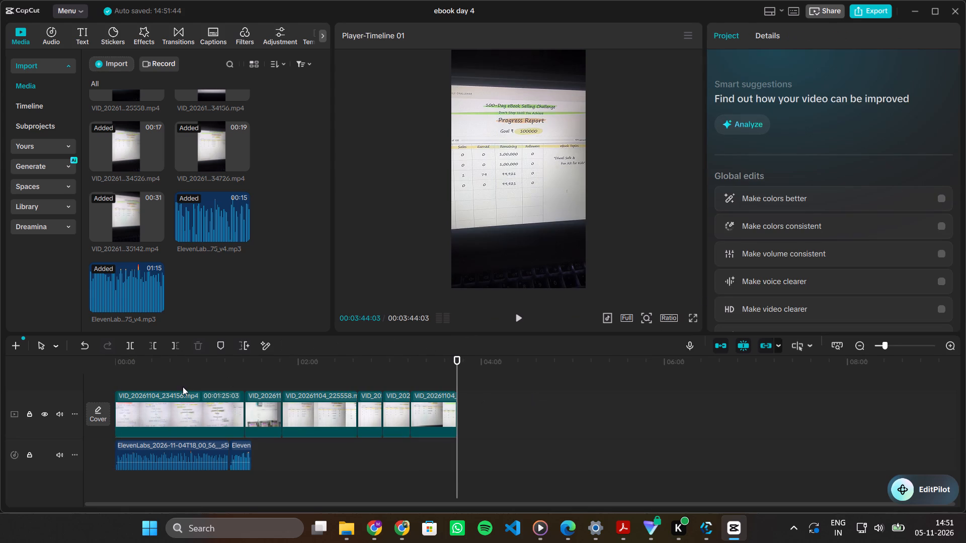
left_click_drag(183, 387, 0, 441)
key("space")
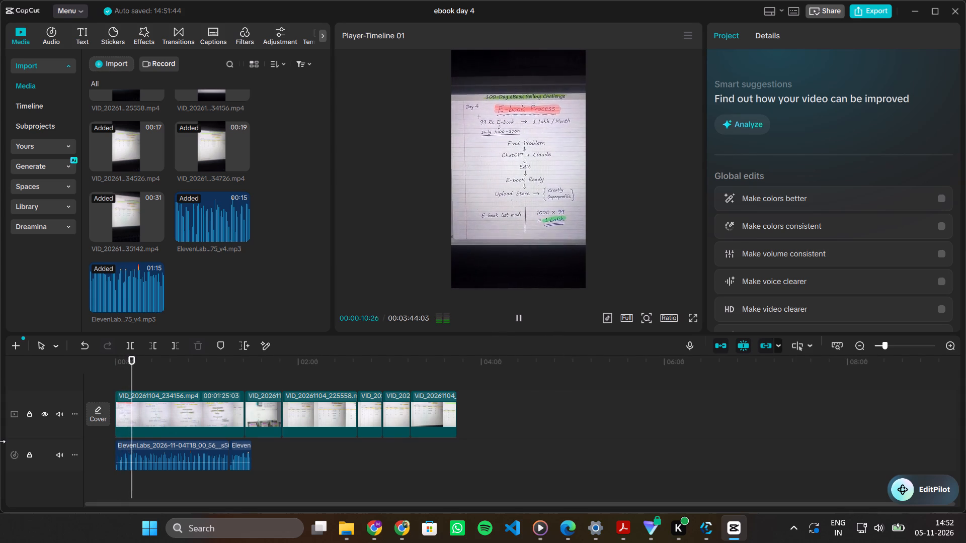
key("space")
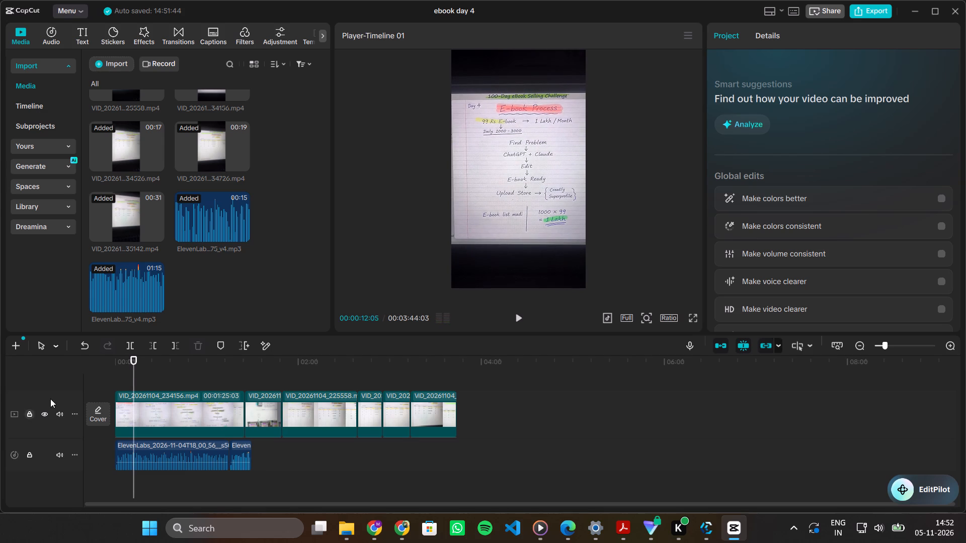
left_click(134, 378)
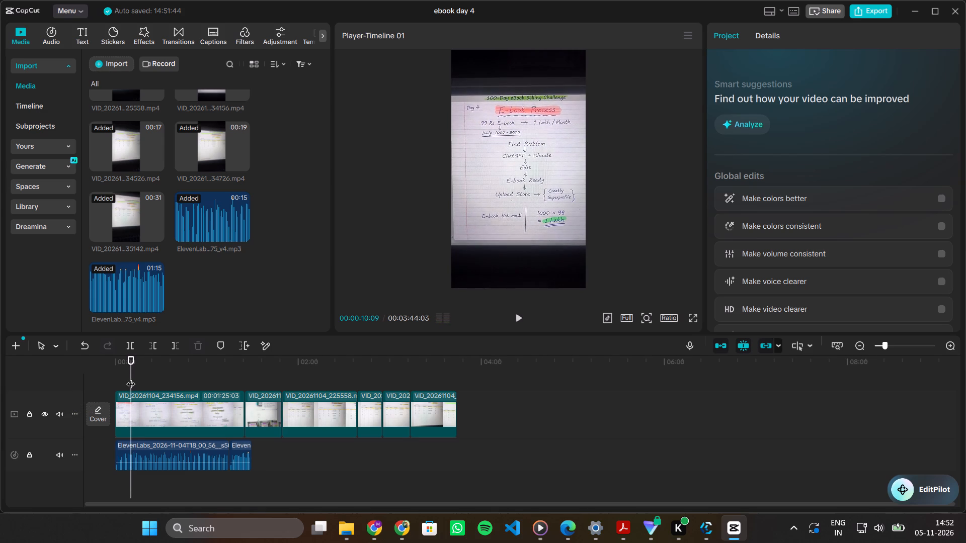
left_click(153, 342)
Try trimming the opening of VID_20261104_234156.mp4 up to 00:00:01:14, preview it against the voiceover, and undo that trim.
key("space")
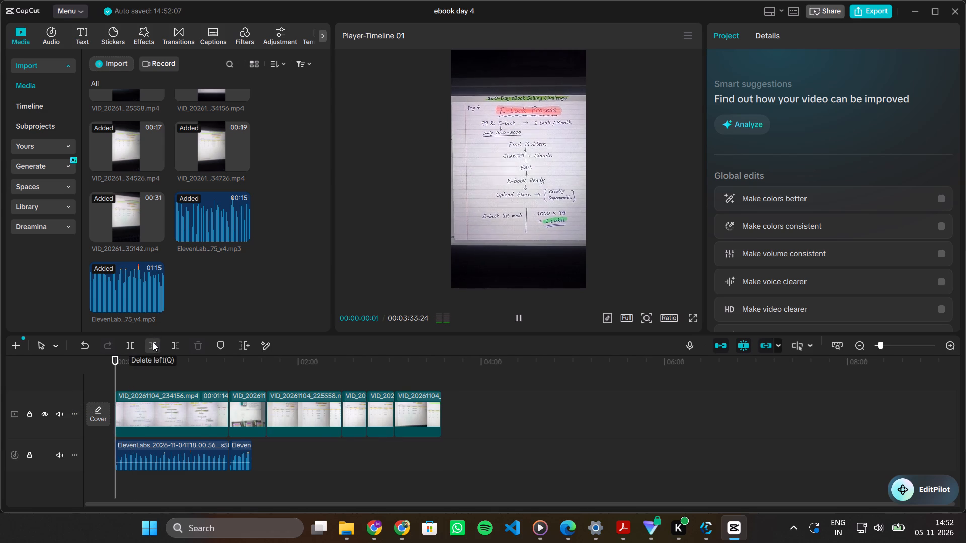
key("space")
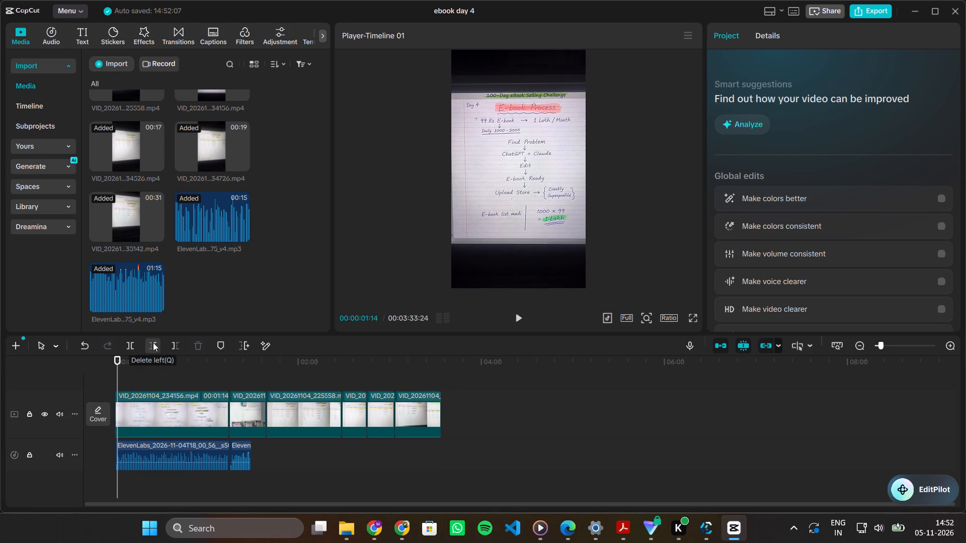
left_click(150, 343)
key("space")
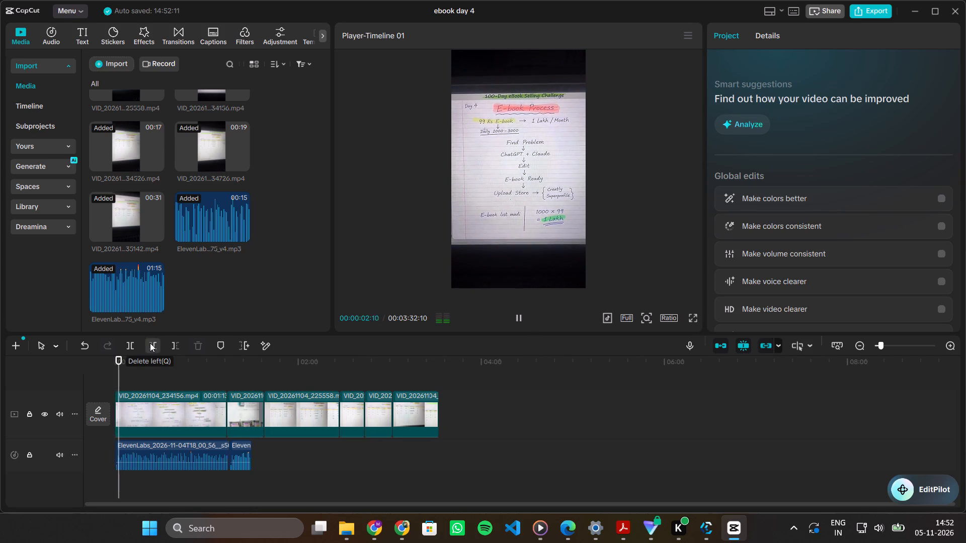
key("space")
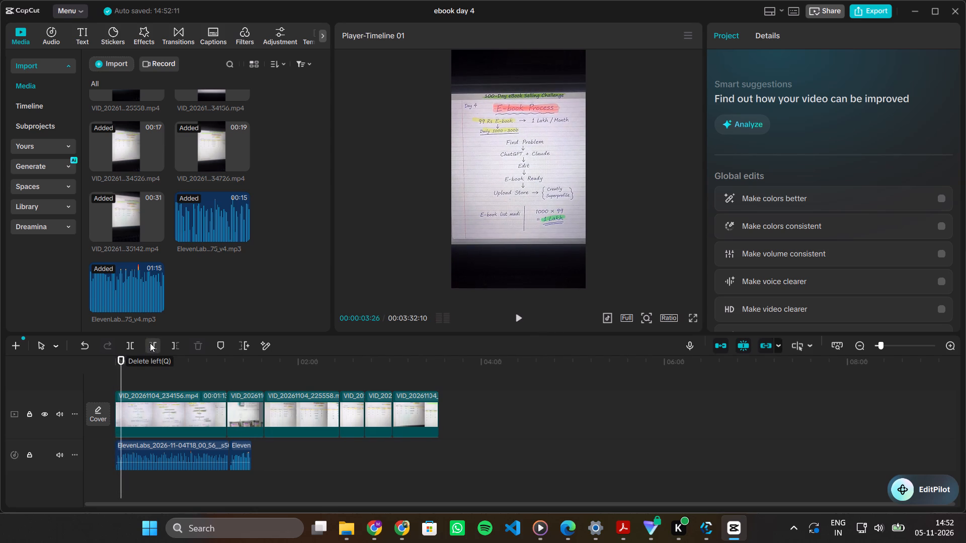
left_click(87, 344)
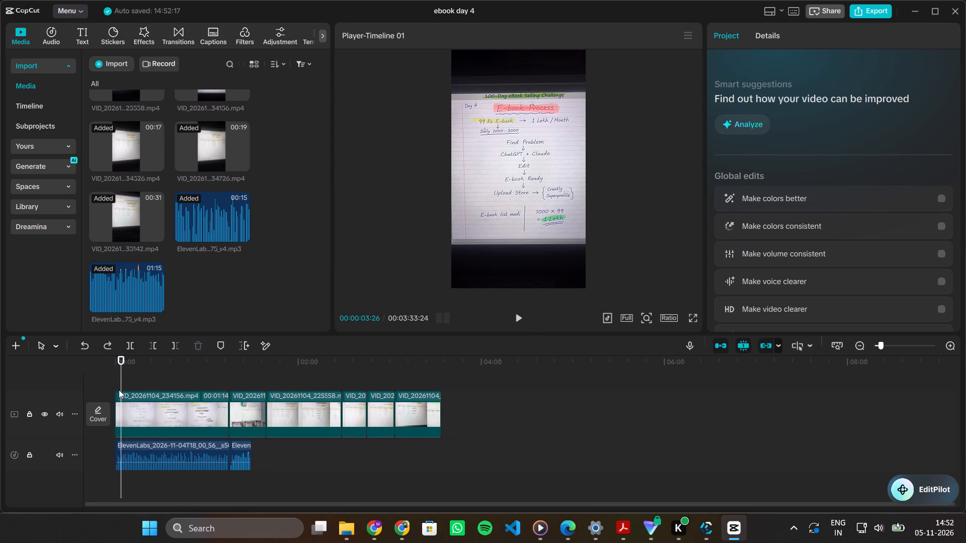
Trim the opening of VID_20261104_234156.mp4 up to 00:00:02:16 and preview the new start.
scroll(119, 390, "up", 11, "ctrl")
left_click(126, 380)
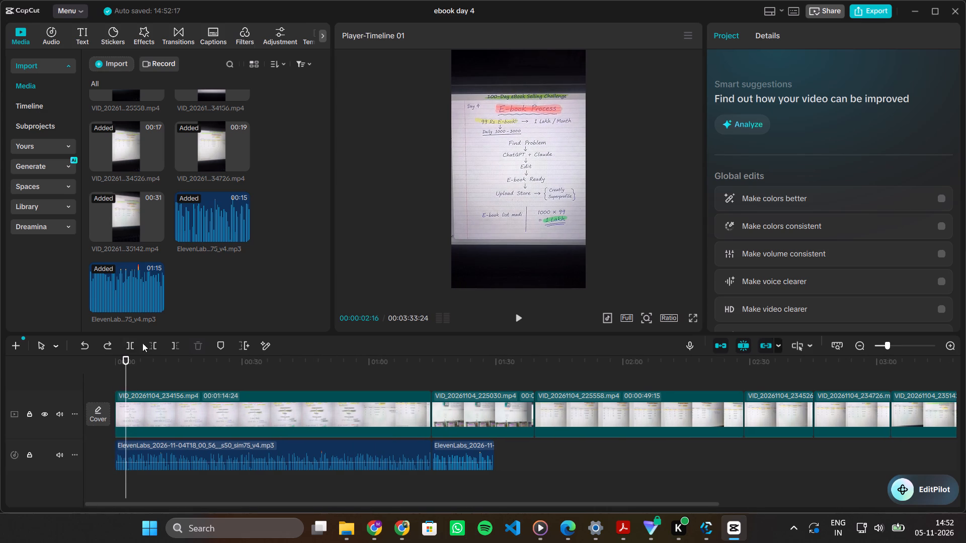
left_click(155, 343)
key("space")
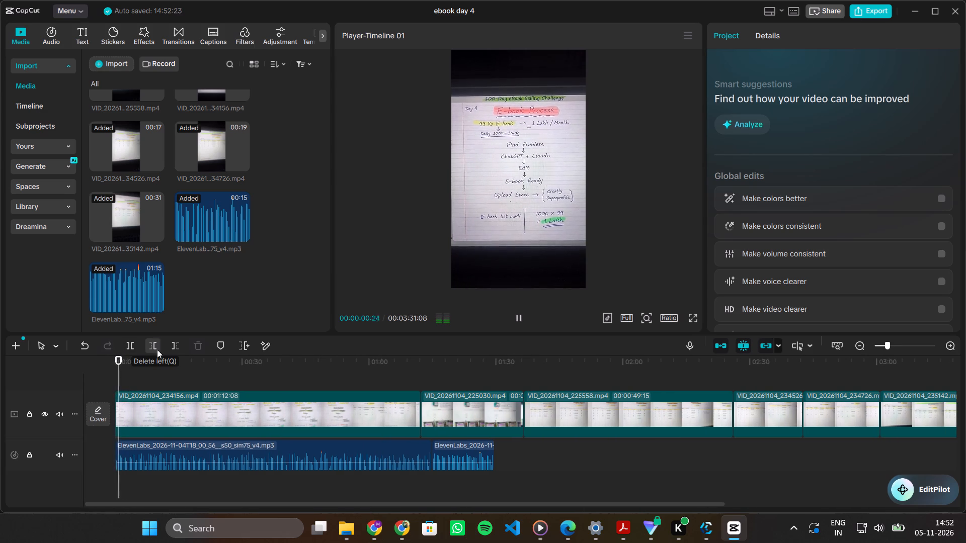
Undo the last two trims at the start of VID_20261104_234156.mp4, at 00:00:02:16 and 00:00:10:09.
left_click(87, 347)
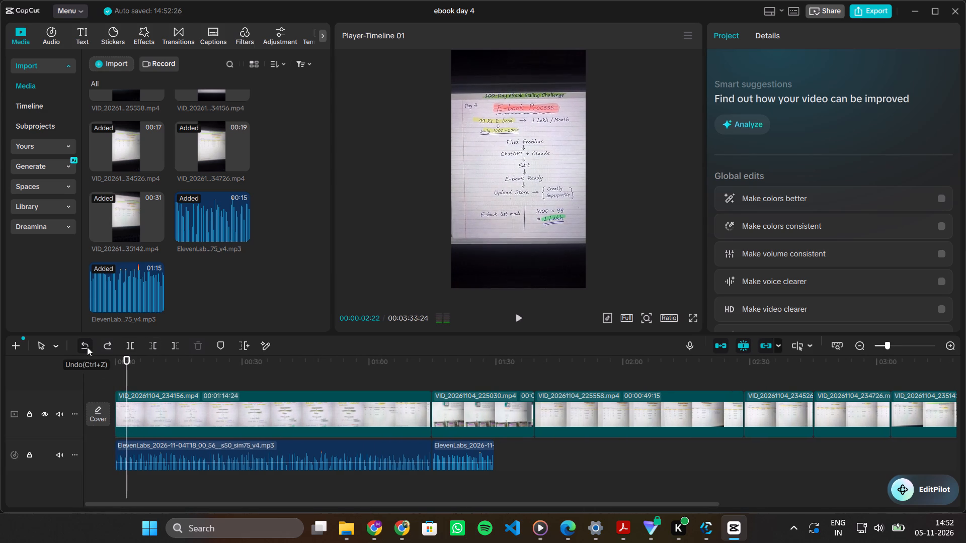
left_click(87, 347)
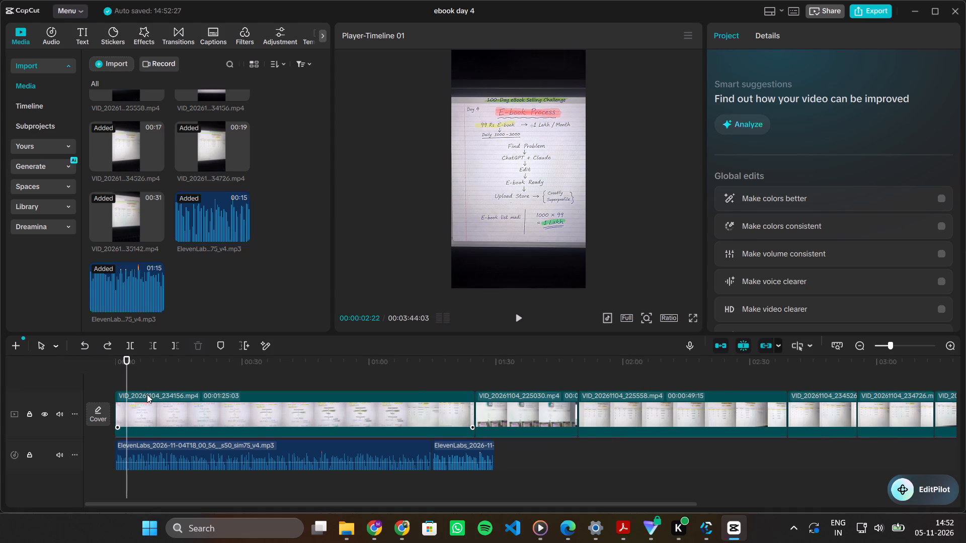
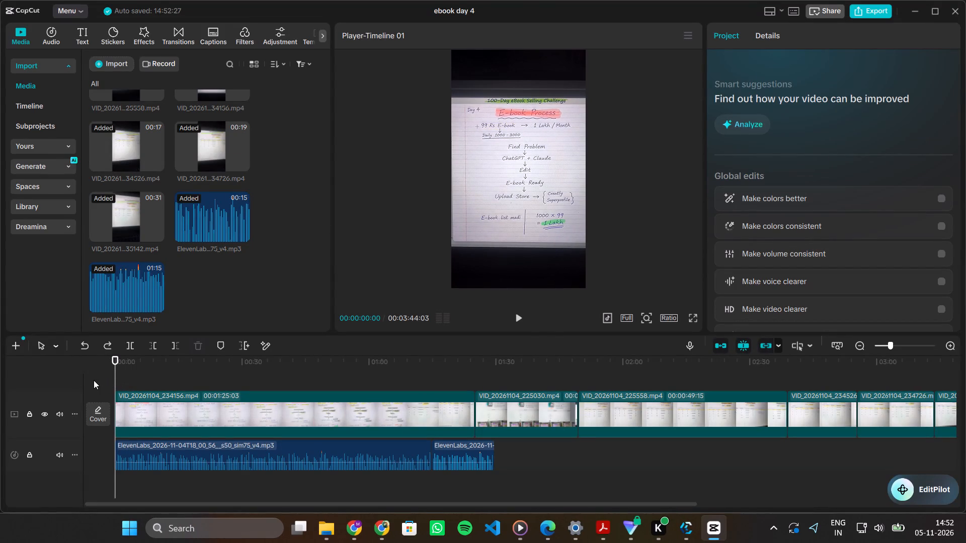
Replay the opening against the voiceover and redo the trim of VID_20261104_234156.mp4 at 00:00:10:09.
key("space")
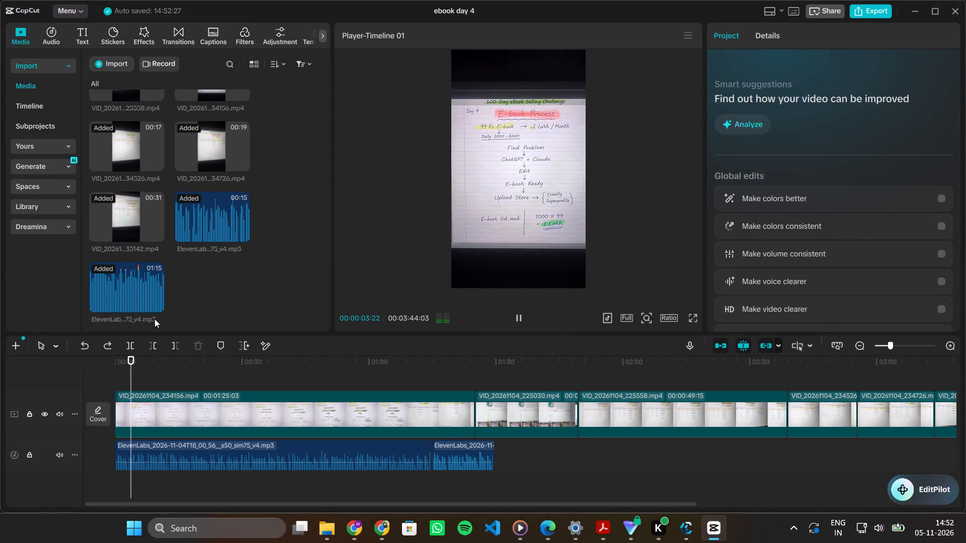
left_click(104, 347)
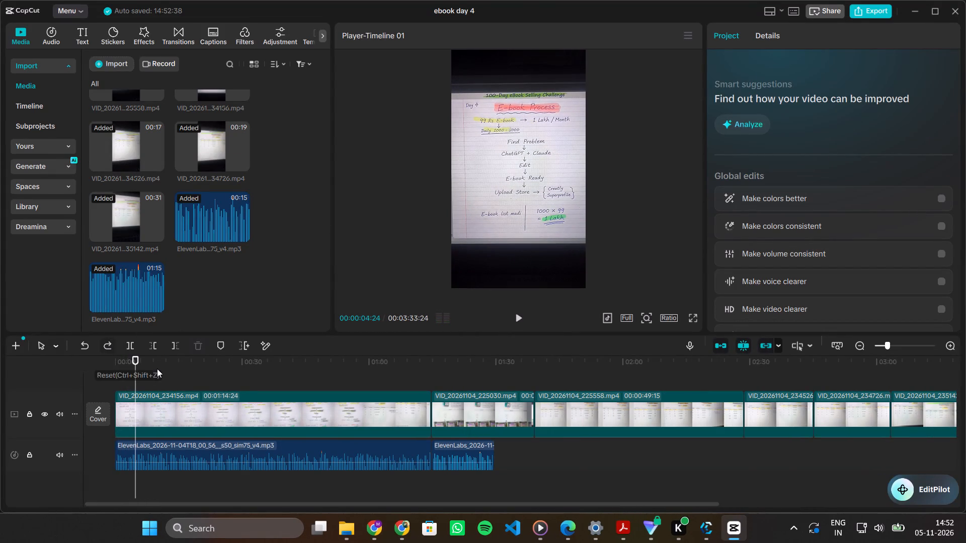
Trim the opening of VID_20261104_234156.mp4 up to 00:00:01:03 and preview the new start against the voiceover.
left_click_drag(134, 373, 86, 385)
key("space")
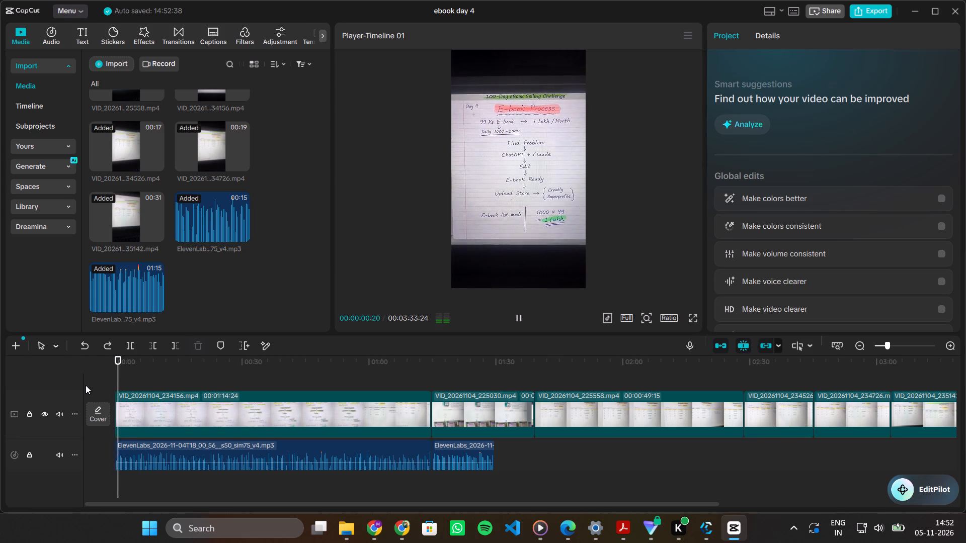
key("space")
left_click(121, 380)
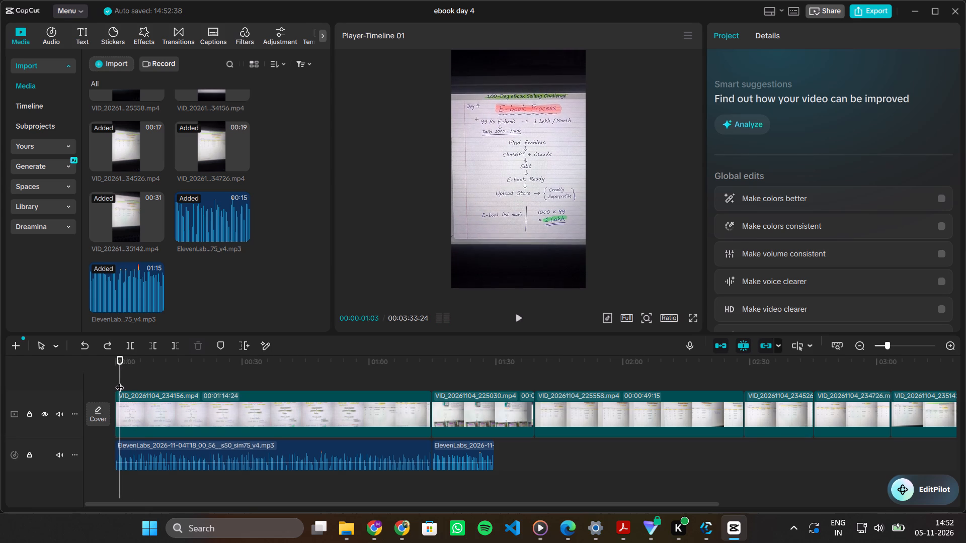
left_click(155, 344)
key("space")
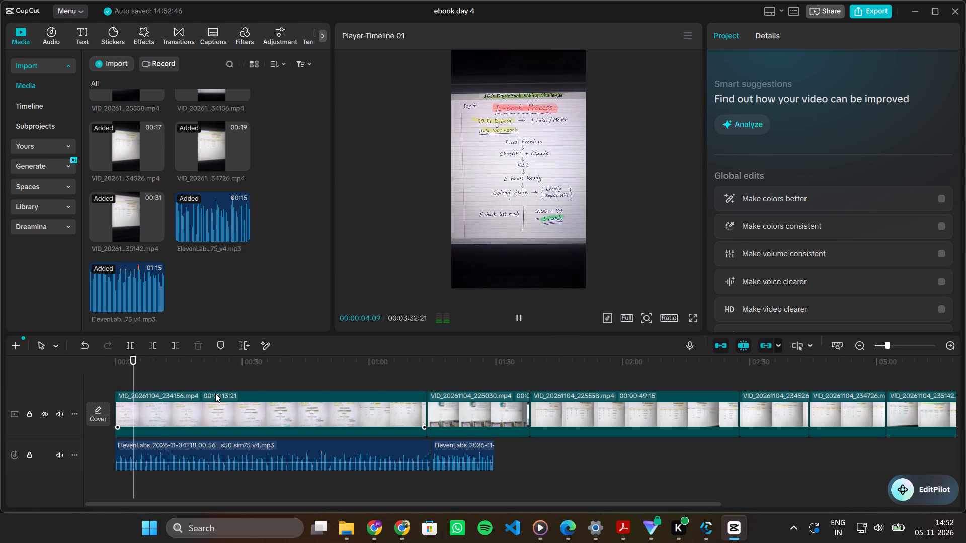
scroll(215, 393, "down", 12, "ctrl")
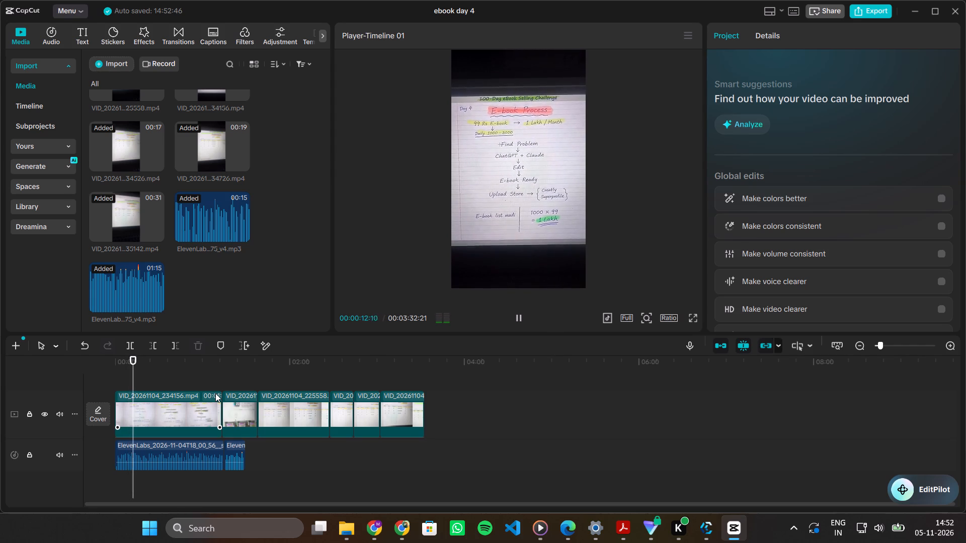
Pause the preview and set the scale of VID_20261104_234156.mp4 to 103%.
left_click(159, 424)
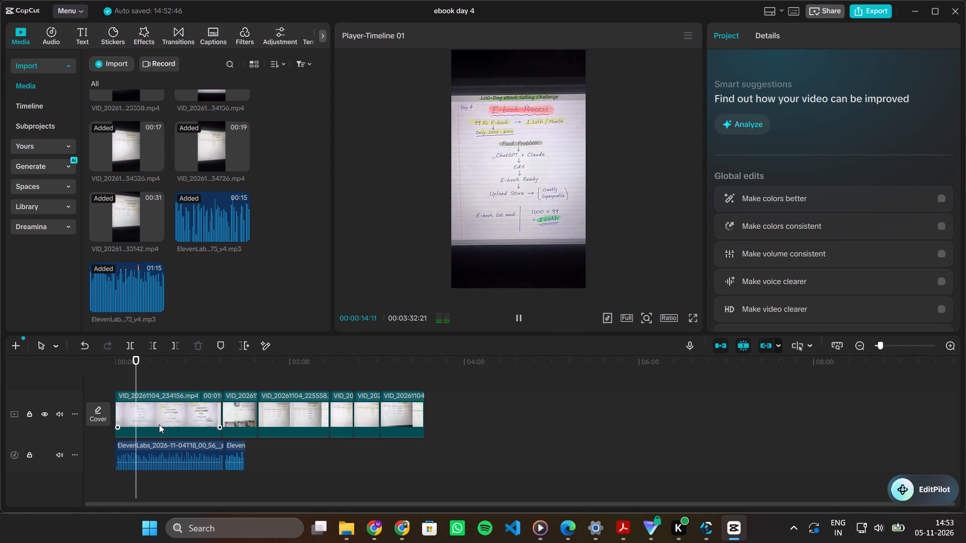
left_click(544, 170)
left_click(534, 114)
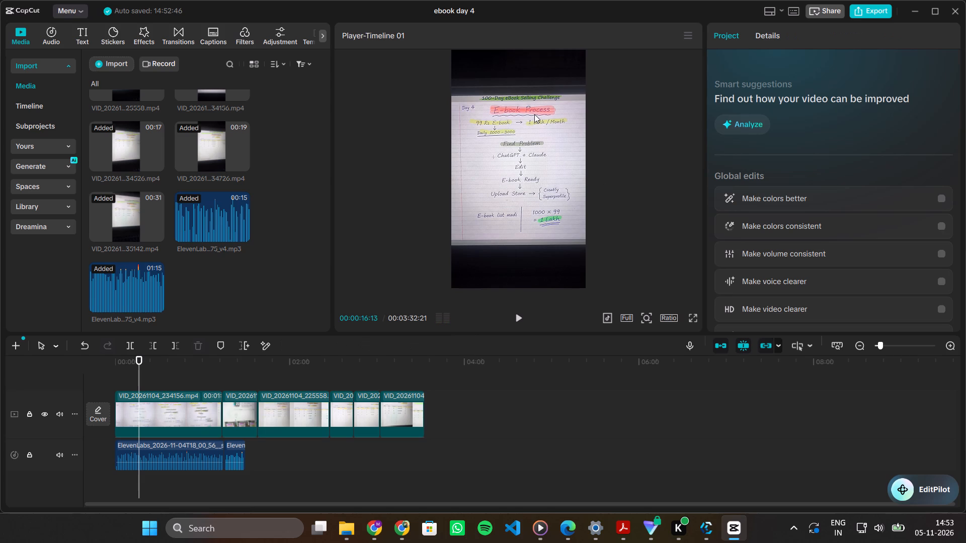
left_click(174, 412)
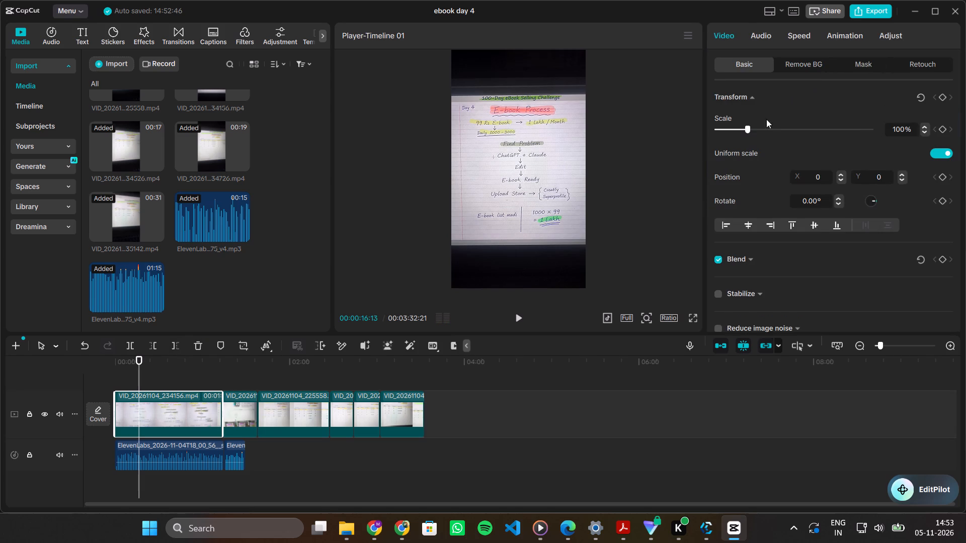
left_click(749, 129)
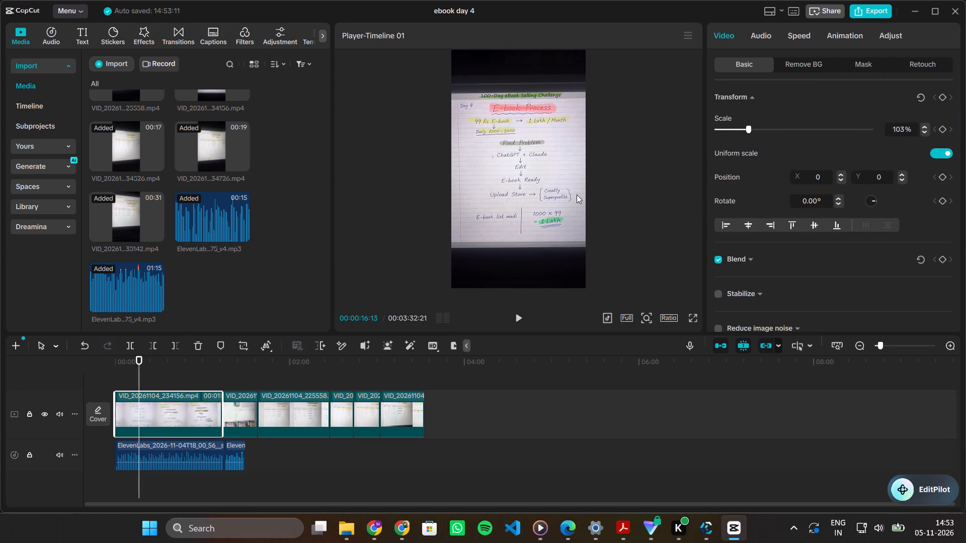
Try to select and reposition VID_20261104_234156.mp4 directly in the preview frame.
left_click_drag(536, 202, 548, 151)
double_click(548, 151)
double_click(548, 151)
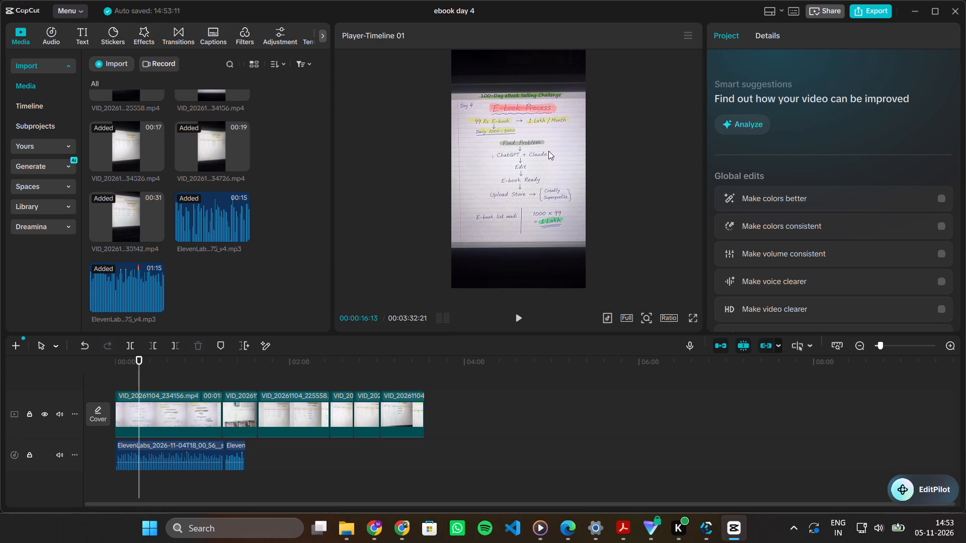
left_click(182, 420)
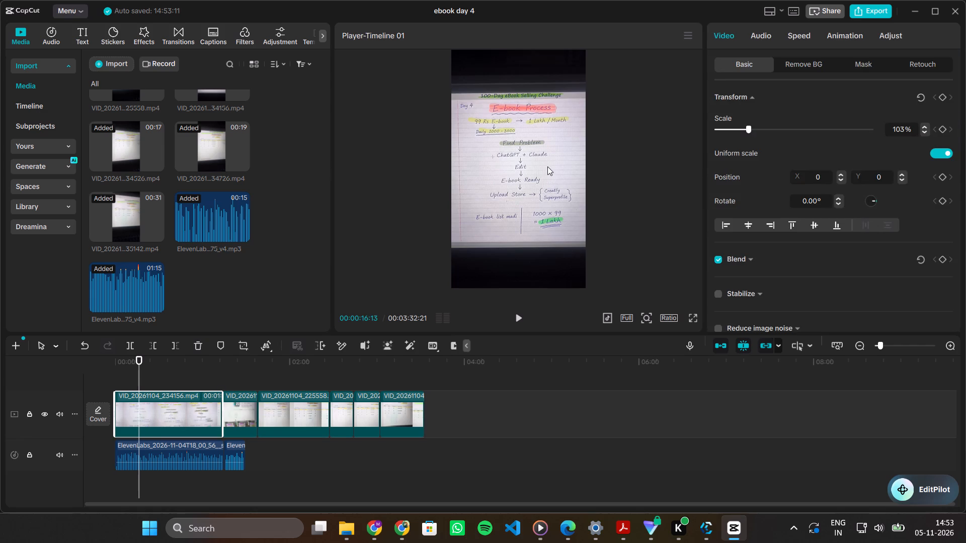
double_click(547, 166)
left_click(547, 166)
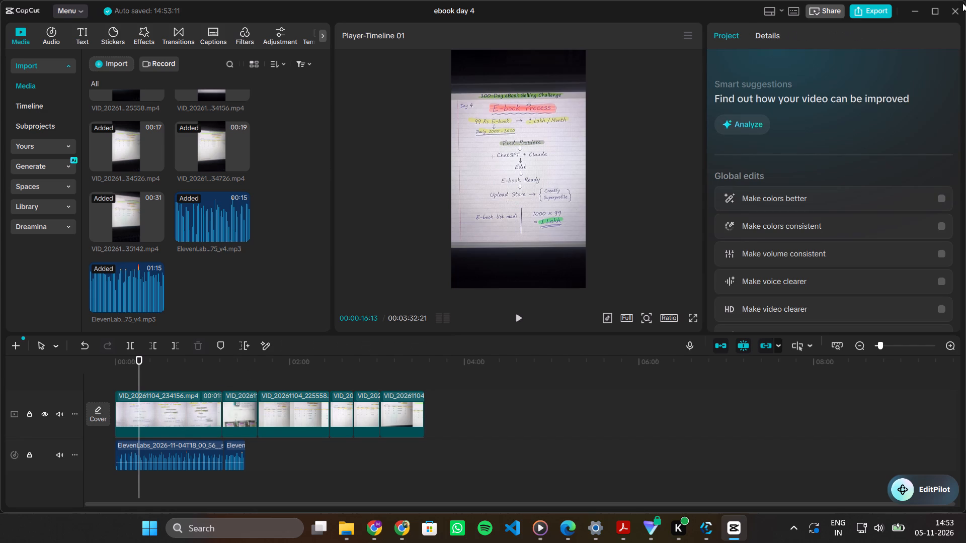
Close the ebook day 4 project and reopen it from the project list.
left_click(959, 10)
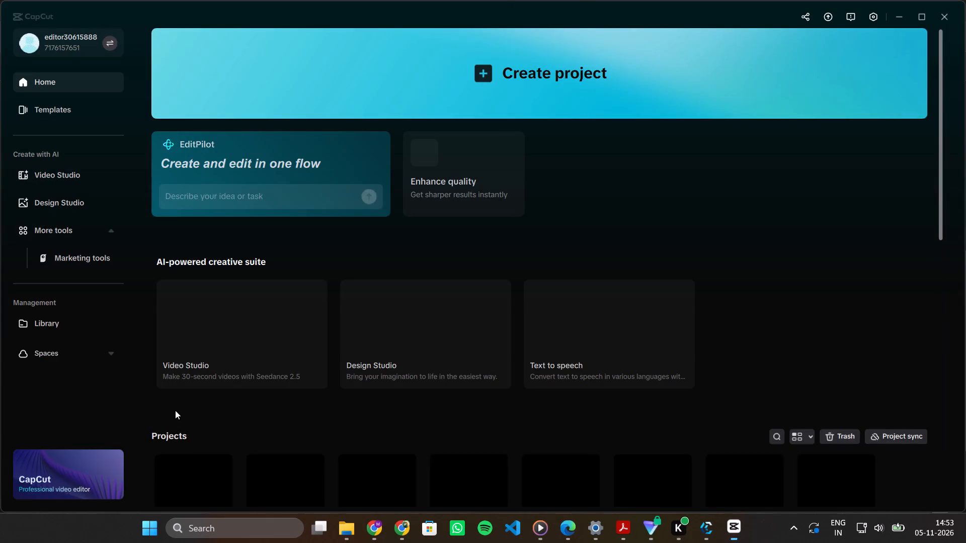
double_click(189, 468)
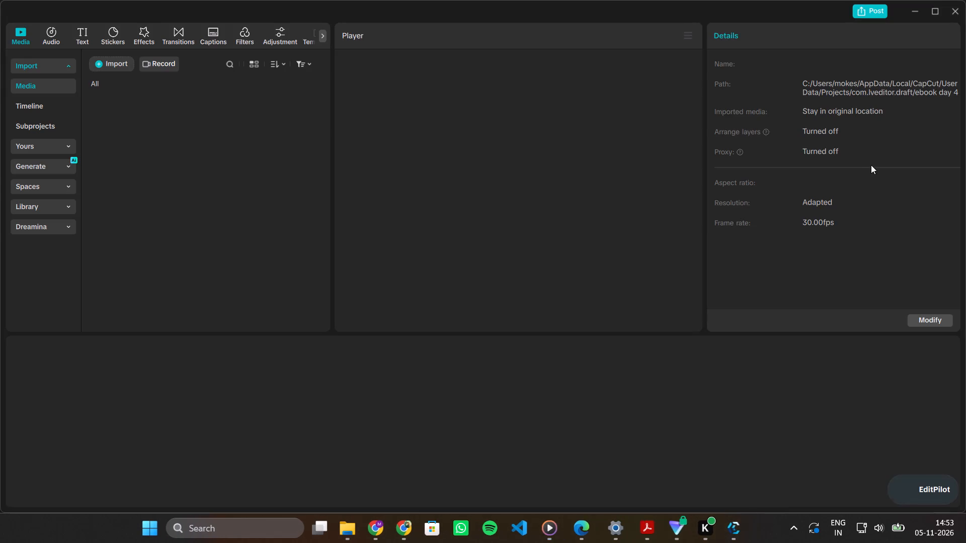
Select VID_20261104_234156.mp4 in the preview frame and set its scale to 108%.
left_click(531, 225)
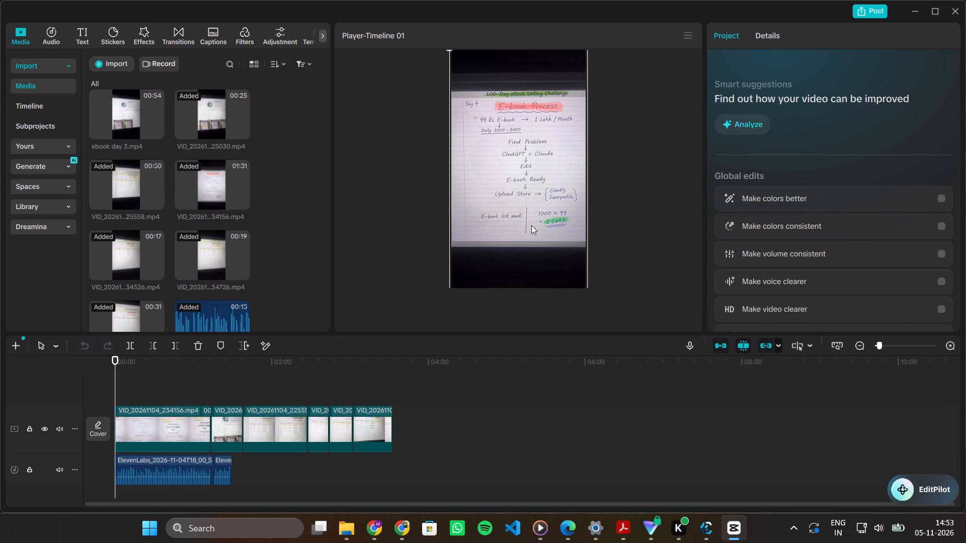
left_click(524, 222)
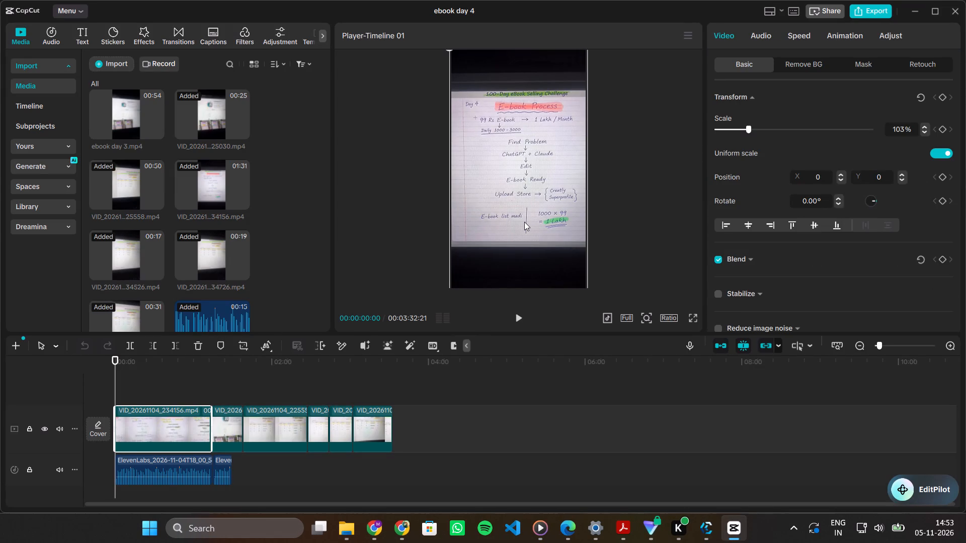
left_click(523, 220)
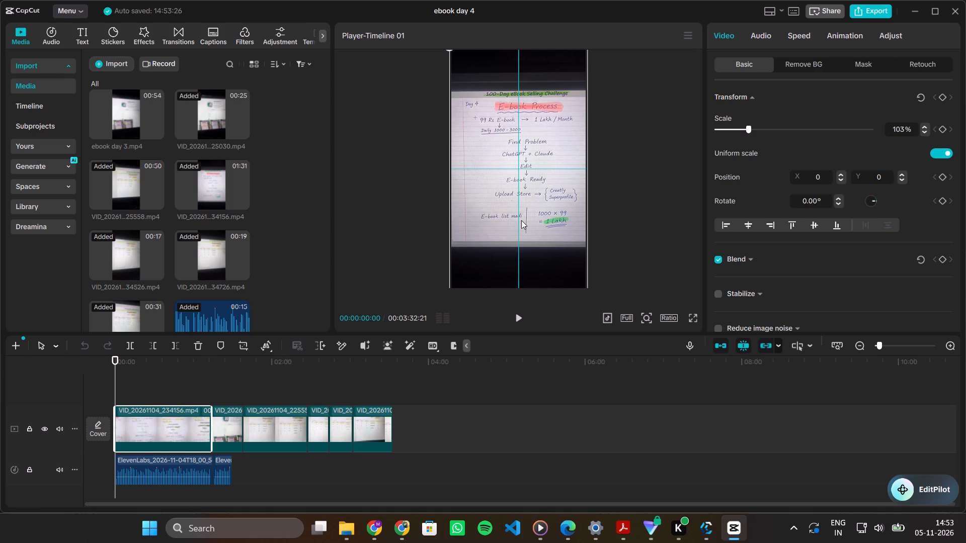
left_click(748, 128)
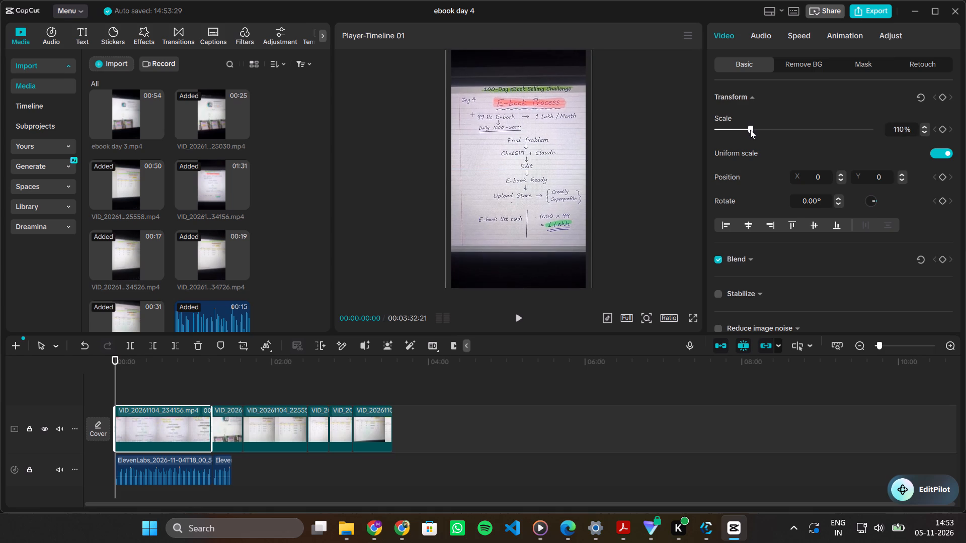
Deselect the clip and play the enlarged VID_20261104_234156.mp4 from the beginning against the voiceover.
left_click(175, 398)
left_click_drag(175, 398, 17, 415)
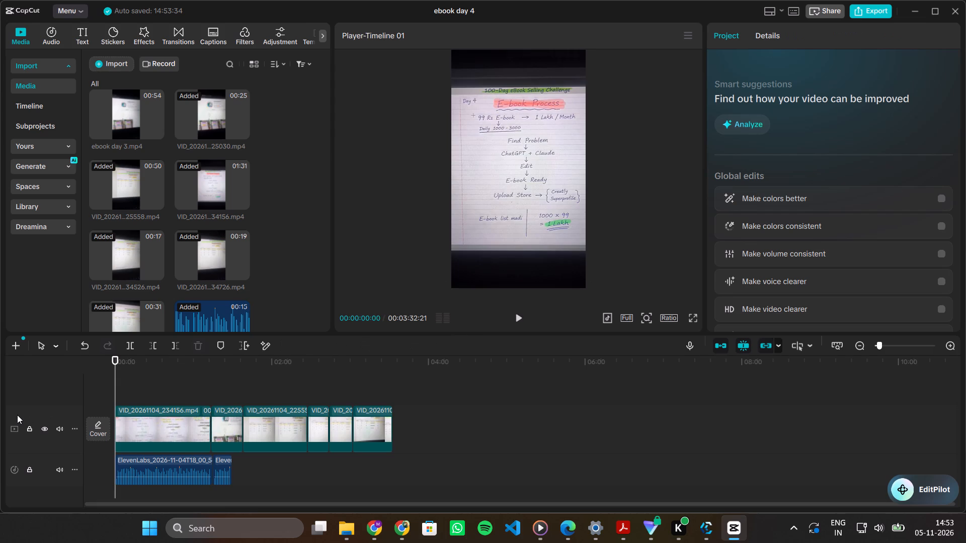
key("space")
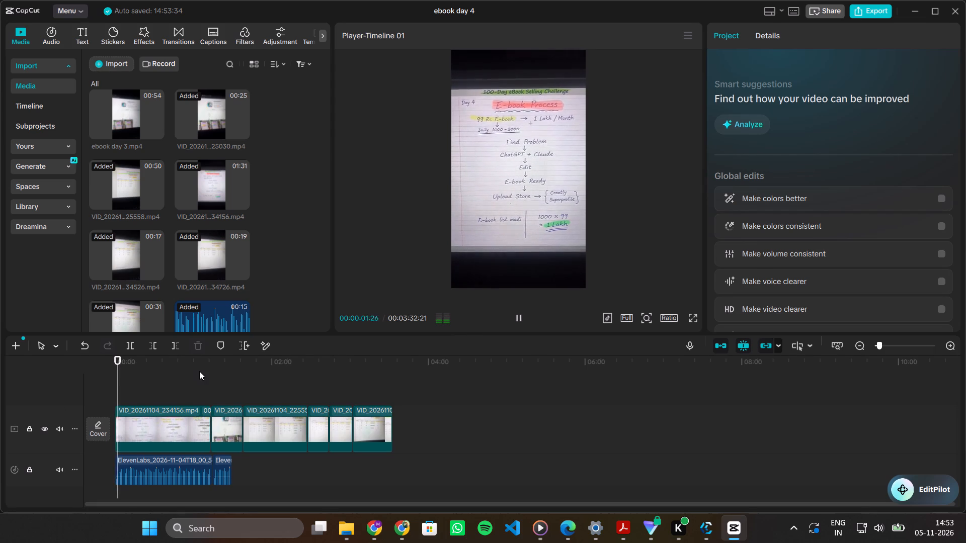
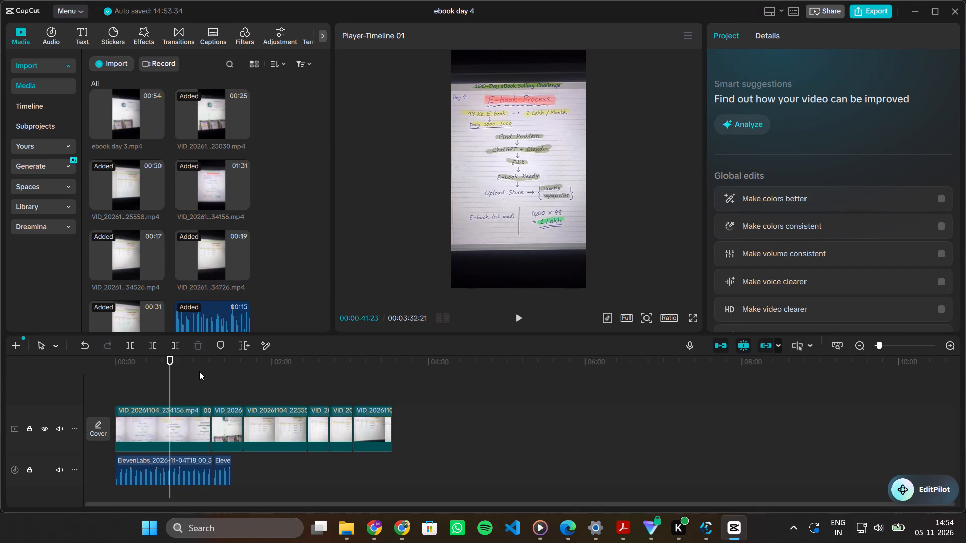
Play the stretch from 00:41 to 01:07 against the first voiceover and park the playhead at 00:00:59:02, between spoken phrases.
key("space")
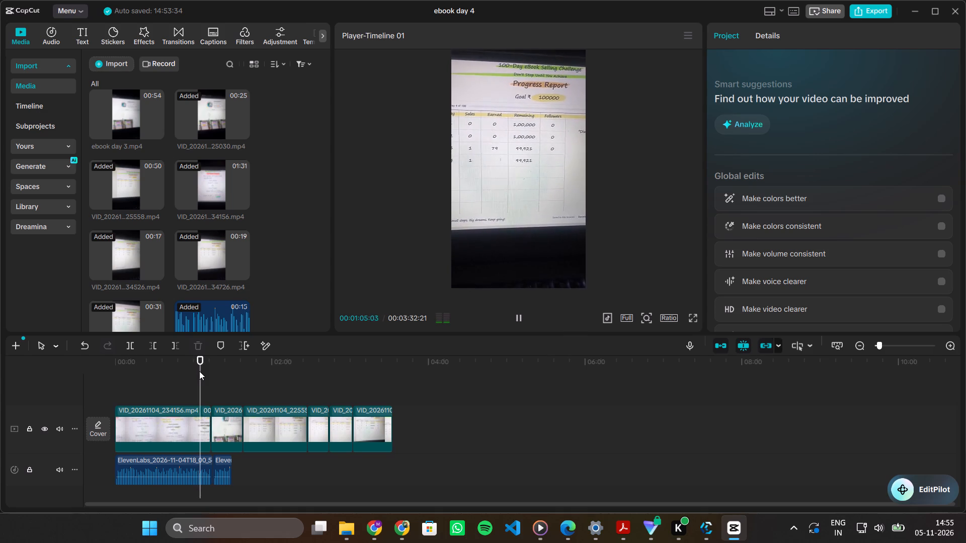
key("space")
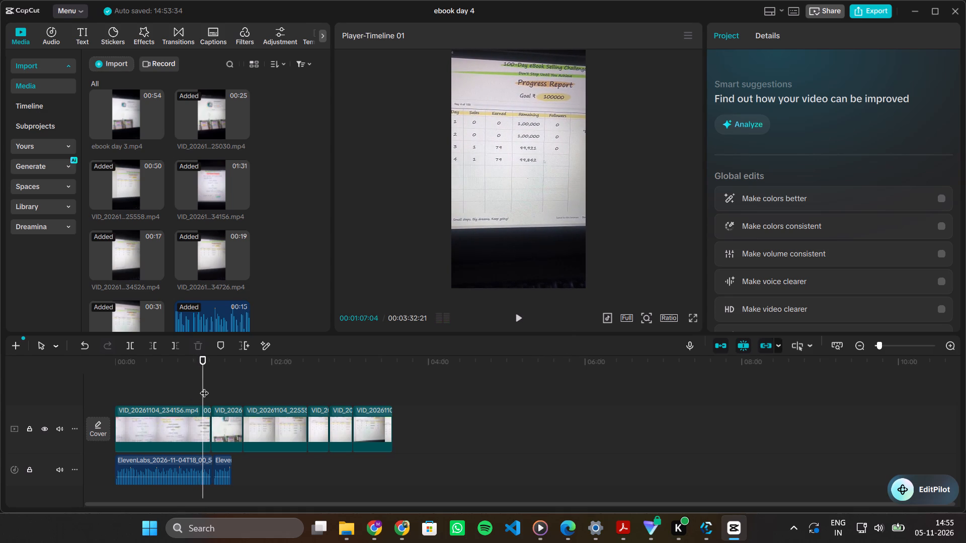
scroll(204, 387, "up", 9, "ctrl")
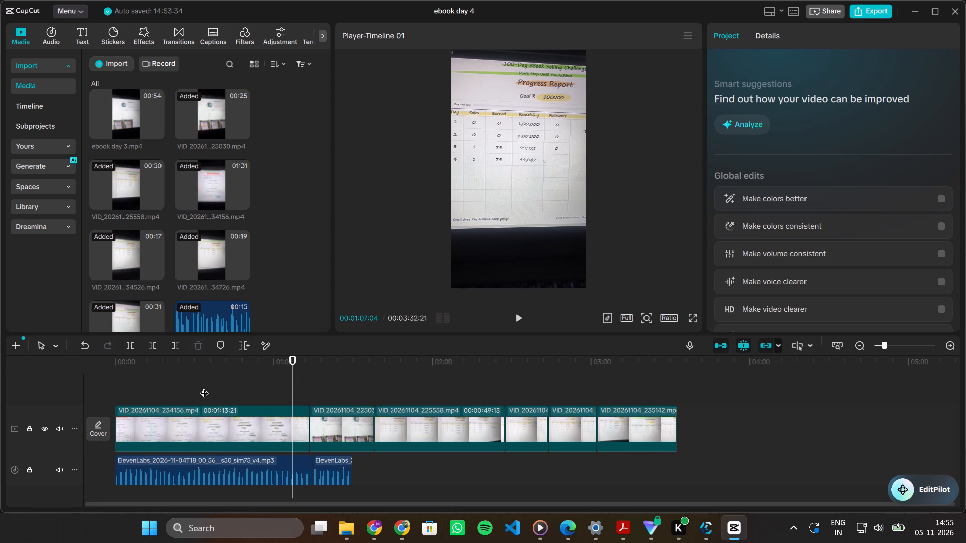
left_click_drag(294, 380, 249, 378)
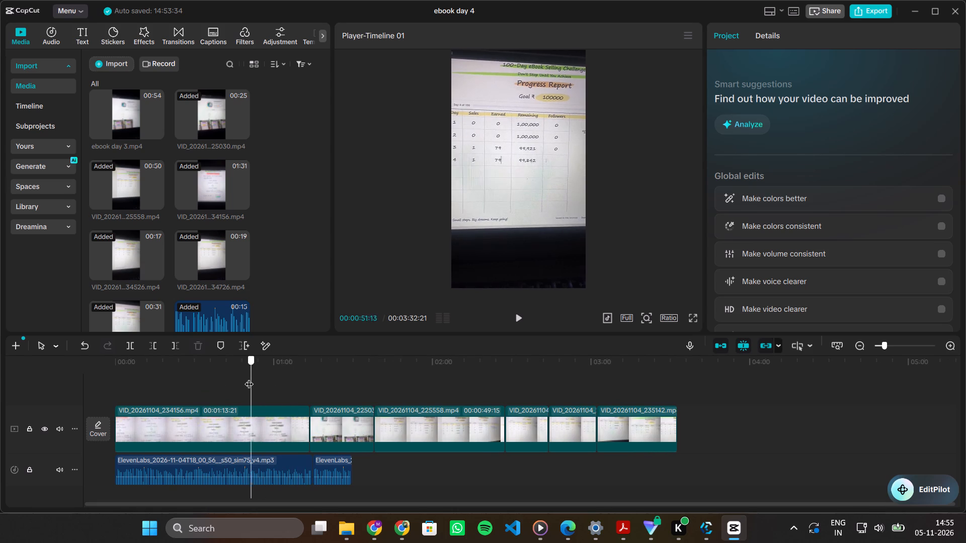
left_click_drag(249, 378, 249, 378)
key("space")
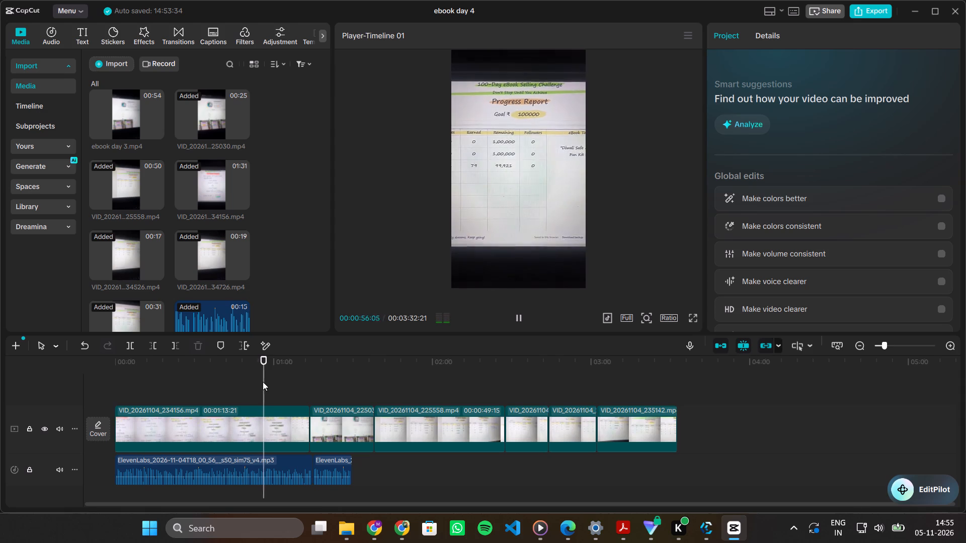
key("space")
key("space")
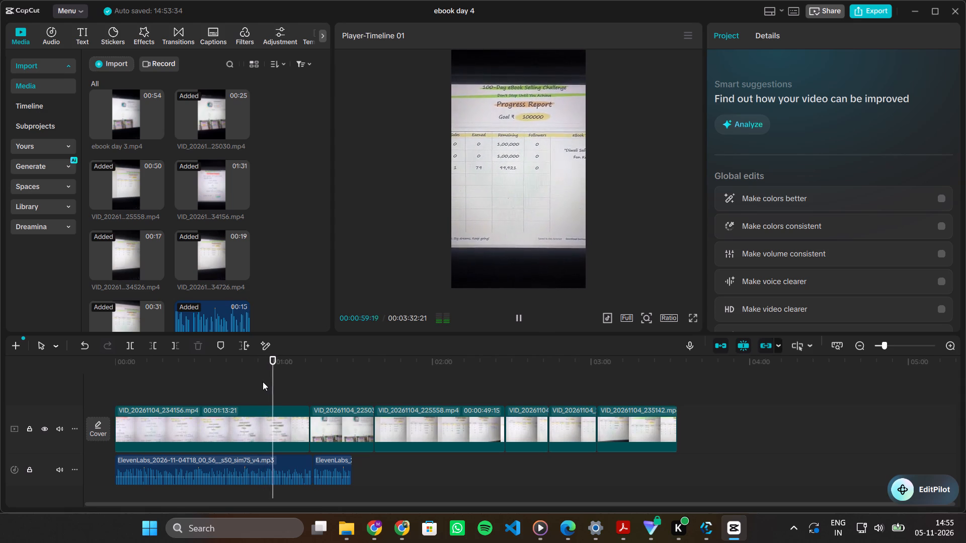
key("space")
scroll(263, 382, "up", 17, "ctrl")
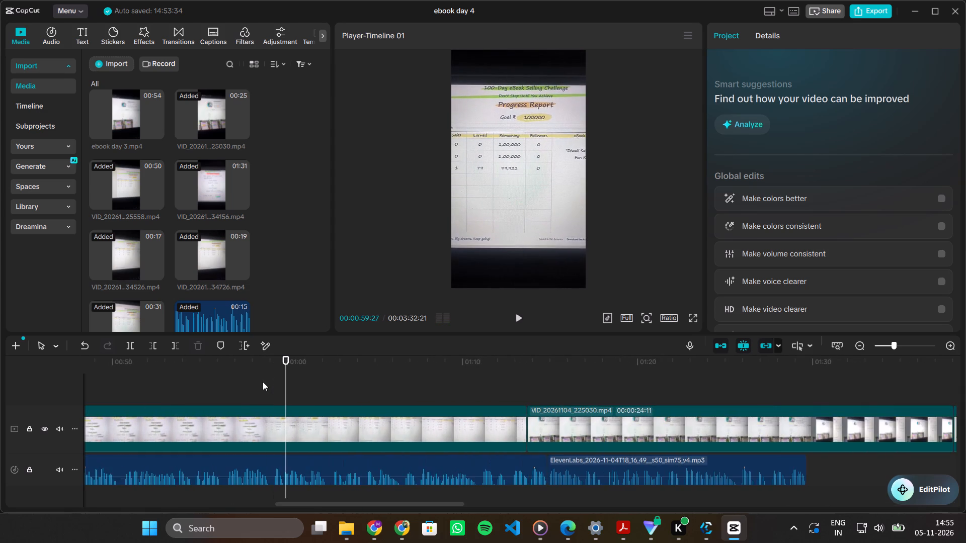
scroll(263, 382, "up", 9, "ctrl")
left_click_drag(288, 378, 255, 385)
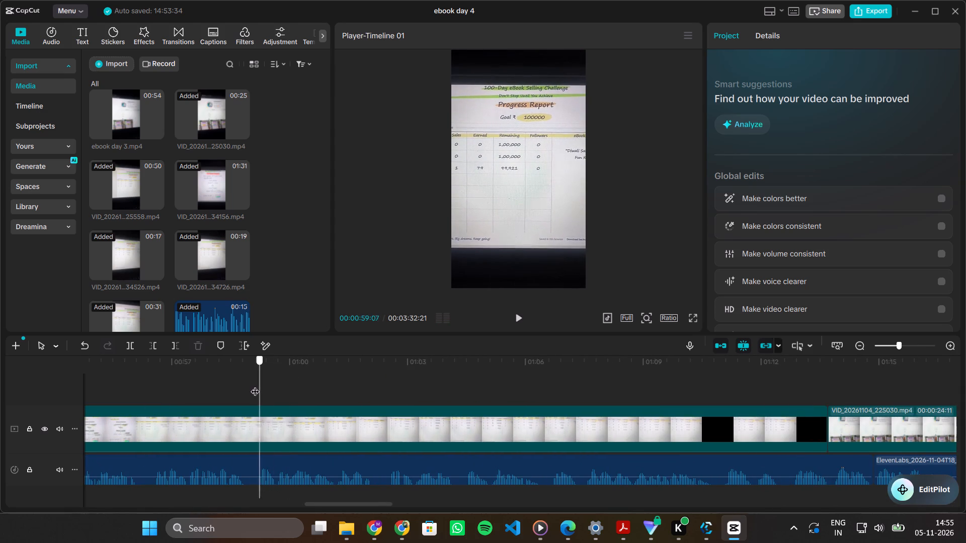
left_click_drag(255, 385, 254, 385)
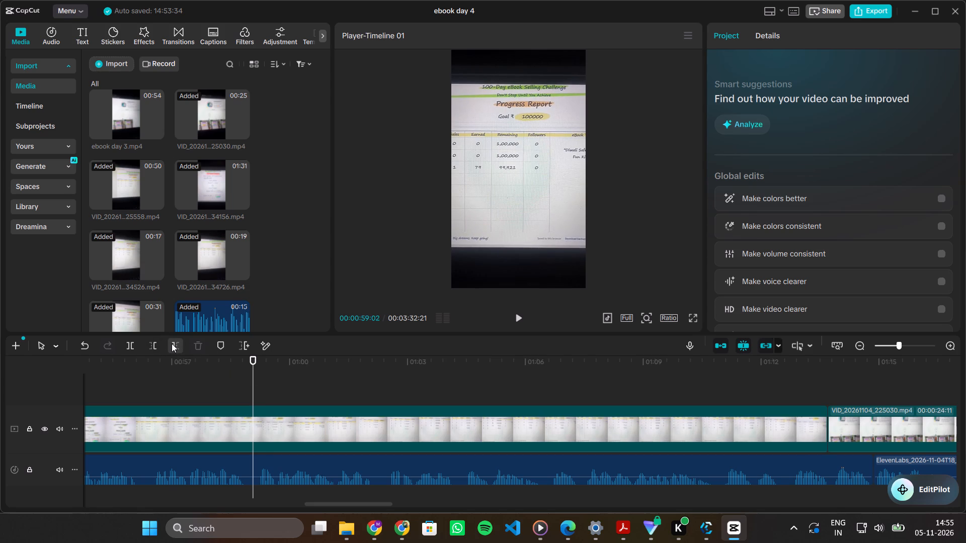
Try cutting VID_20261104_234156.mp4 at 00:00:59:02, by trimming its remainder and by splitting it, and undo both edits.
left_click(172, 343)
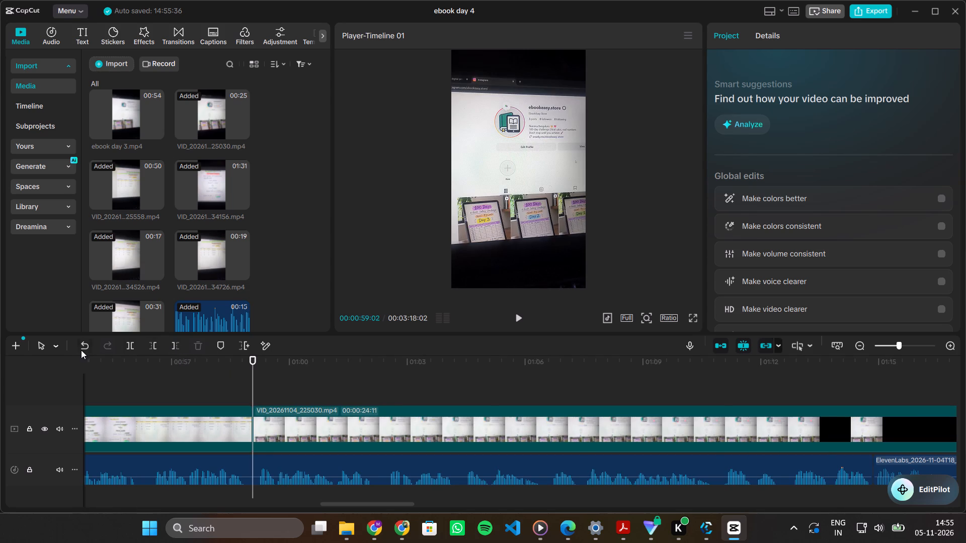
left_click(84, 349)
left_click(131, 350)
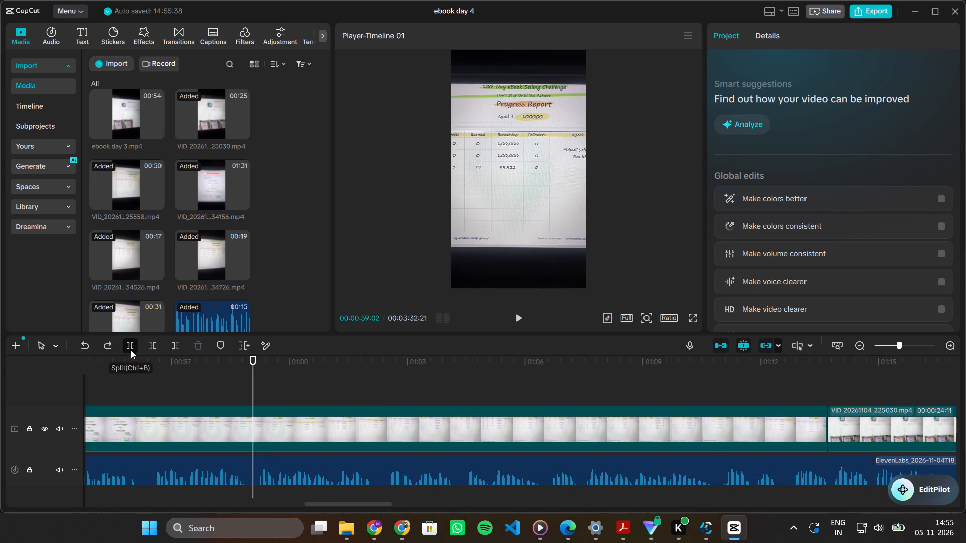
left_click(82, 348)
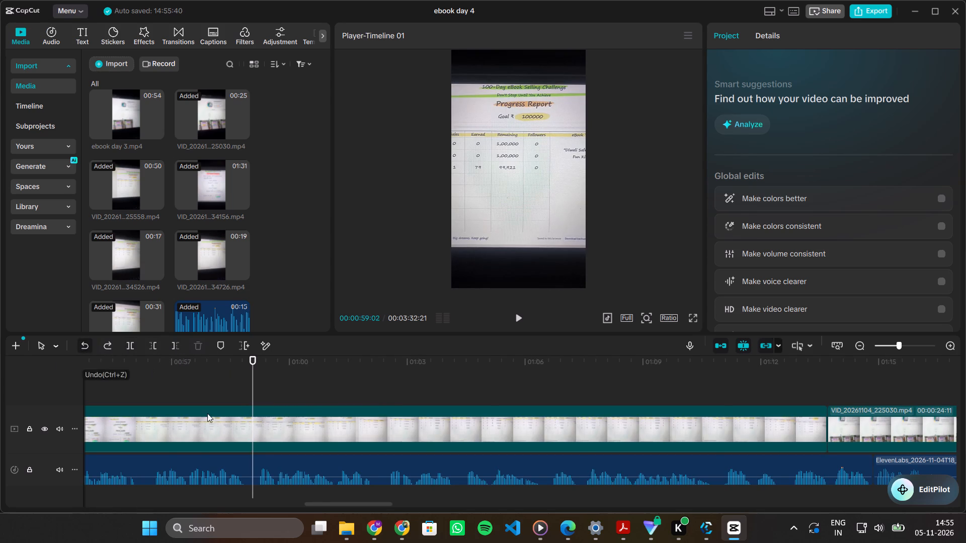
Split the first voiceover, ElevenLabs_2026-11-04T18_00_56, at 00:00:59:02.
left_click(304, 477)
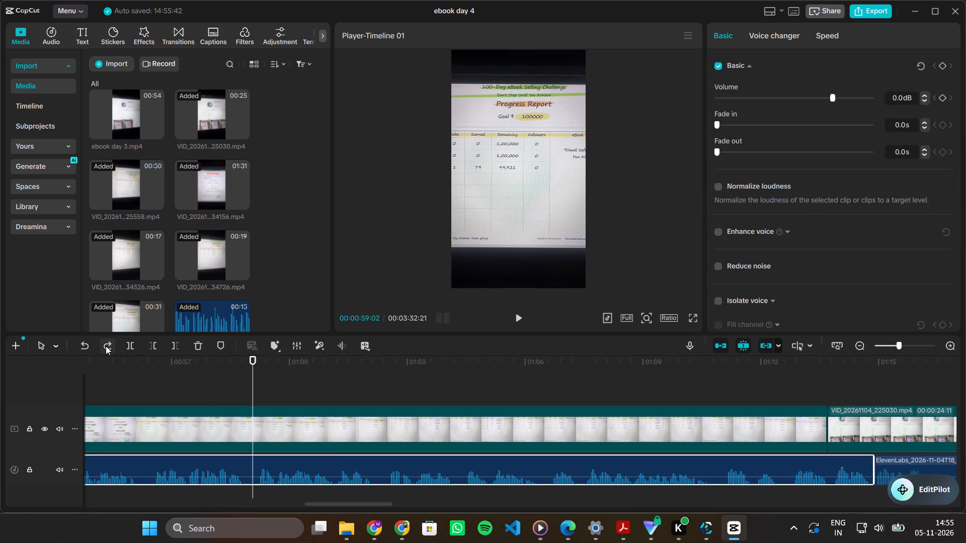
left_click(129, 345)
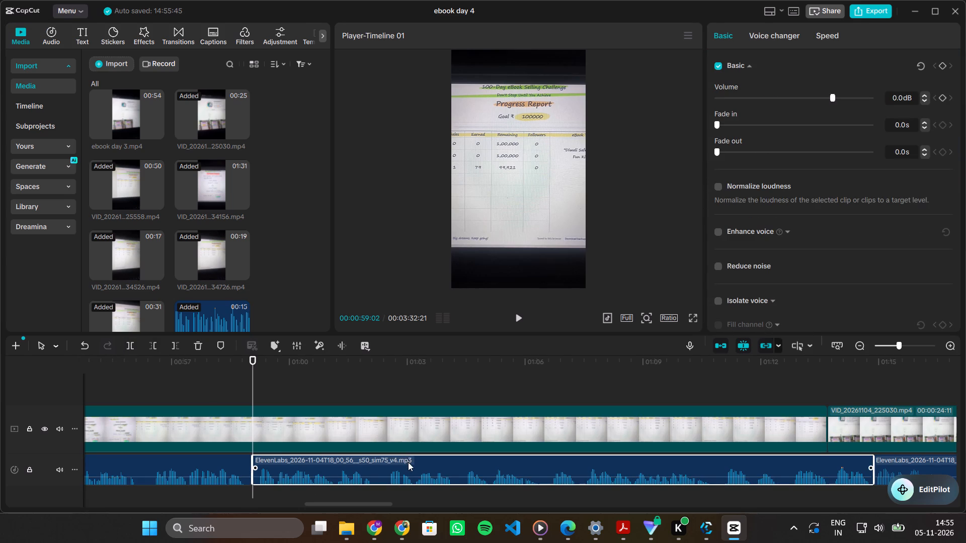
Place the T18_16_49 voiceover directly at the 00:00:59:02 cut, parking the split-off T18_00_56 remainder on a second audio track at about 01:18.
left_click_drag(408, 462, 536, 504)
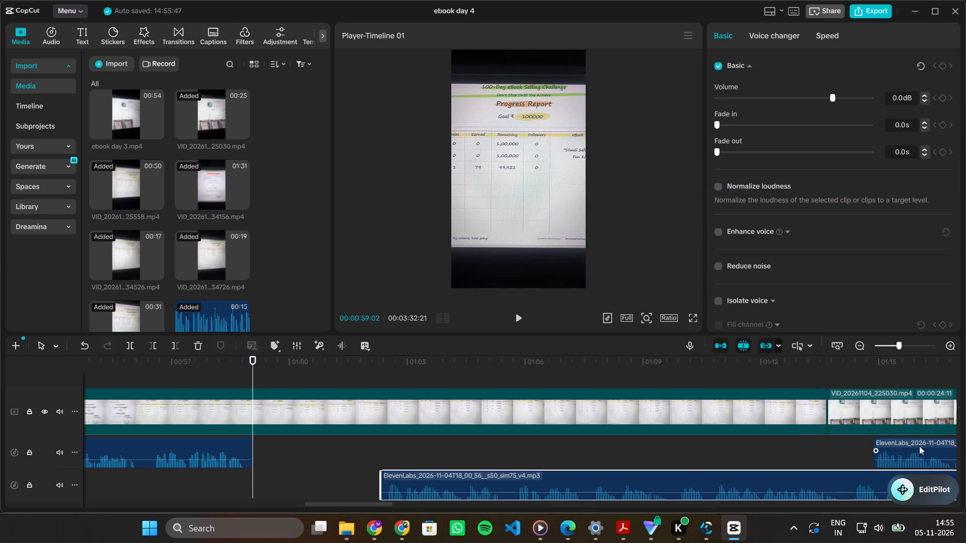
left_click_drag(919, 446, 297, 451)
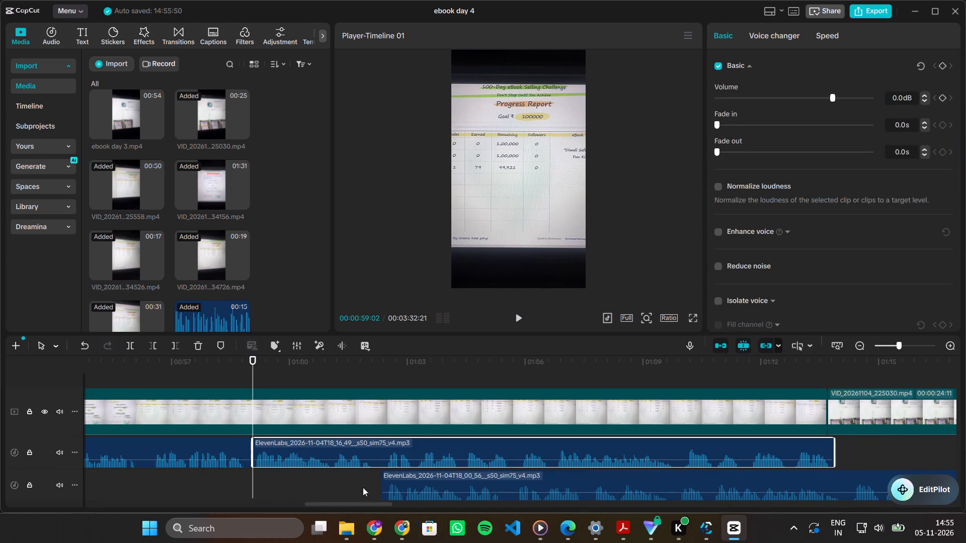
left_click_drag(454, 490, 965, 471)
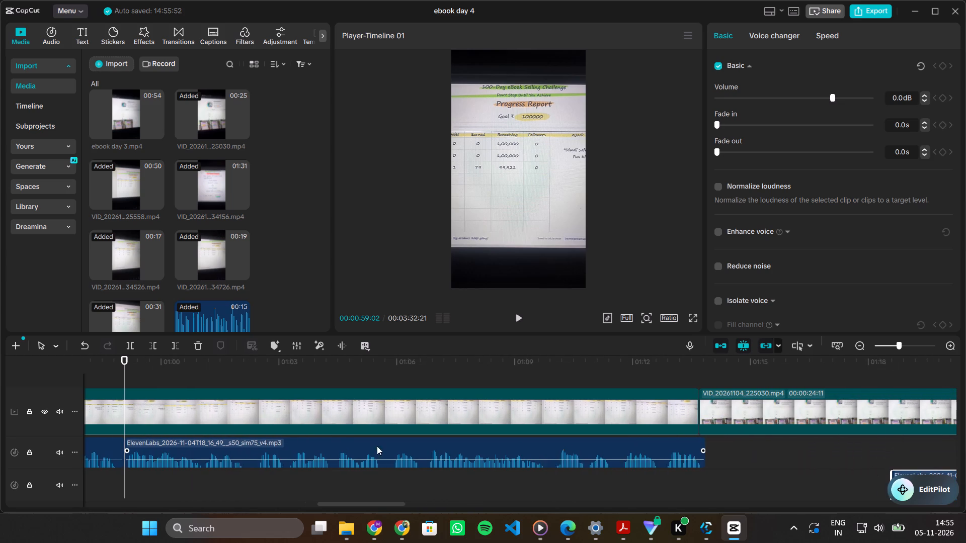
Play the T18_16_49 voiceover from 00:00:59:02 in short bursts to check it against the progress report footage.
key("space")
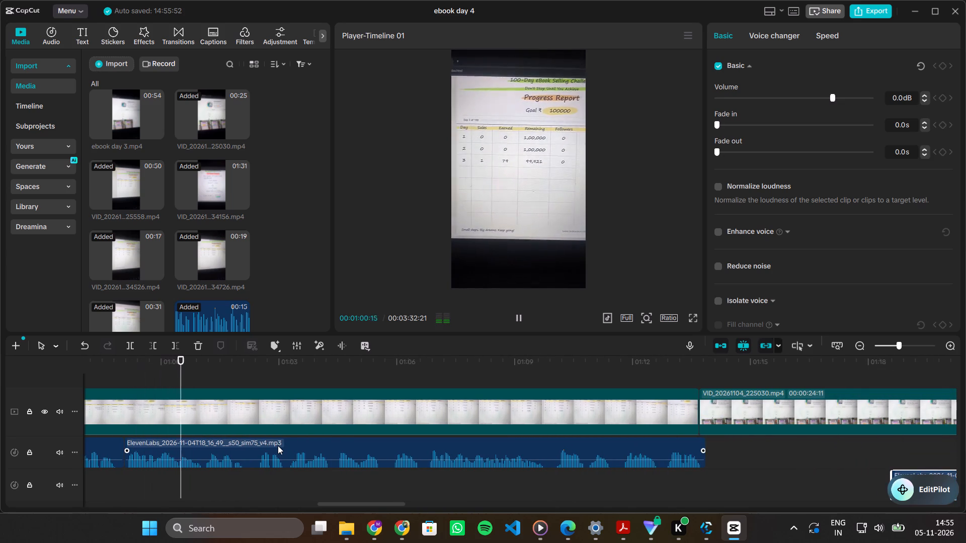
key("space")
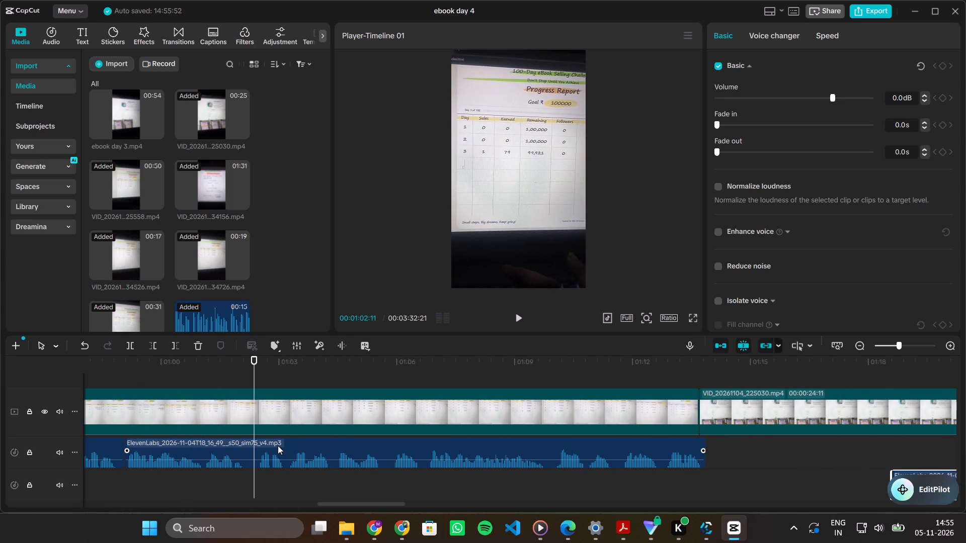
key("space")
key("space")
key("space")
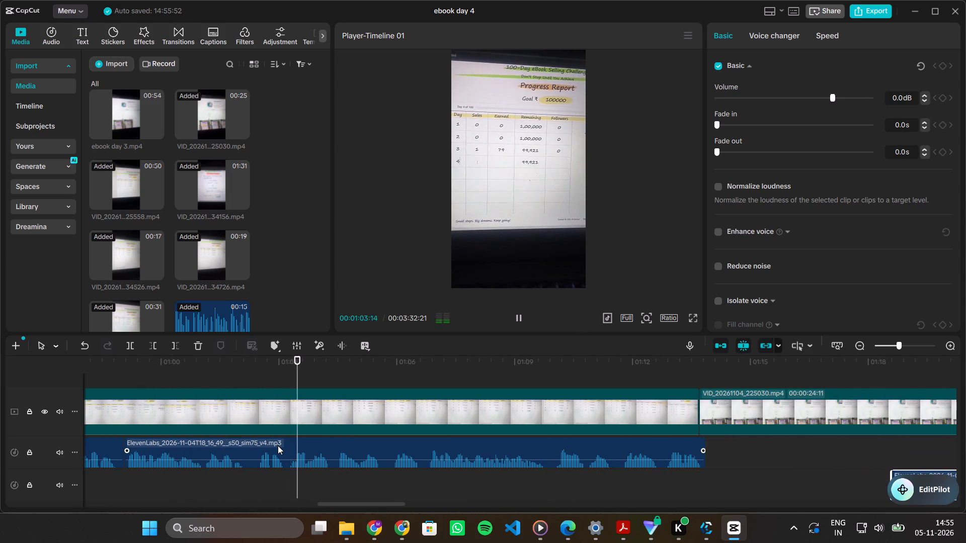
key("space")
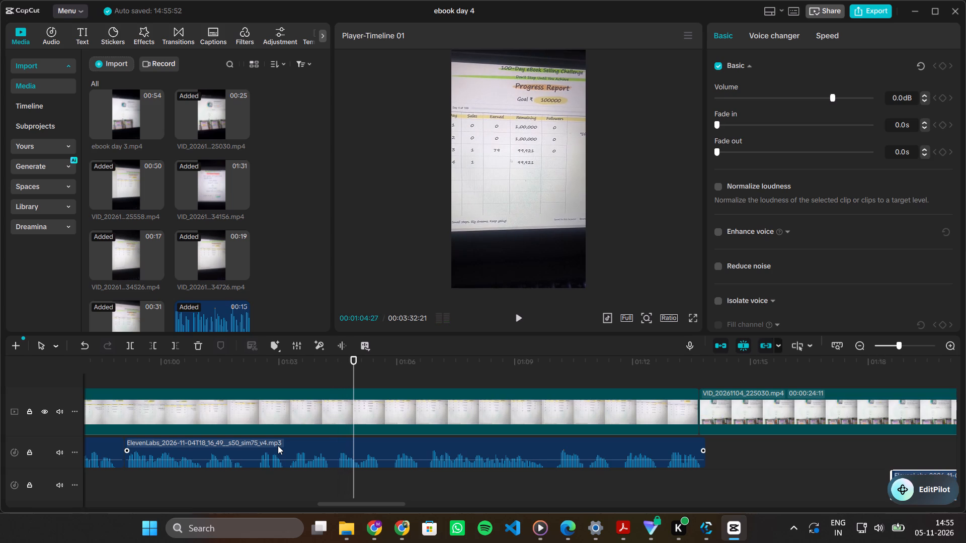
key("space")
key("space")
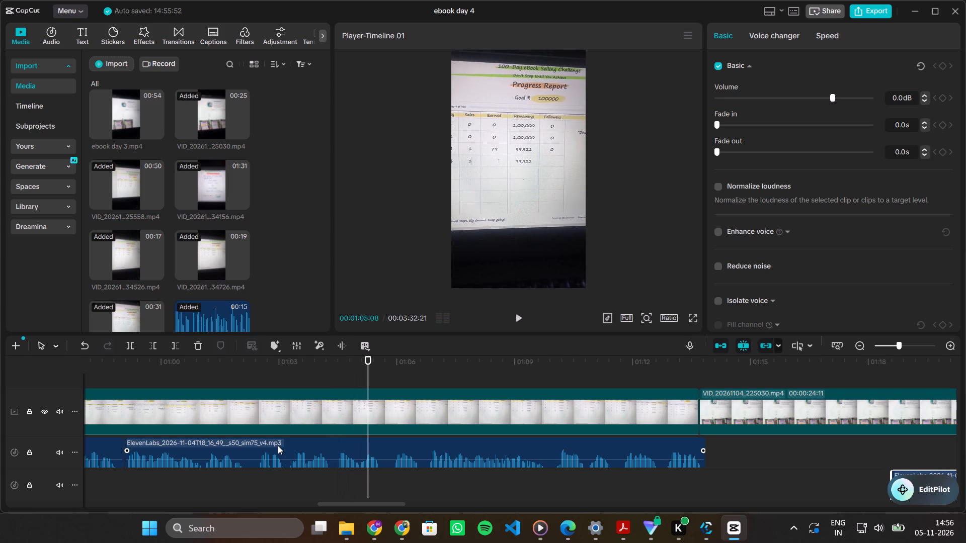
key("space")
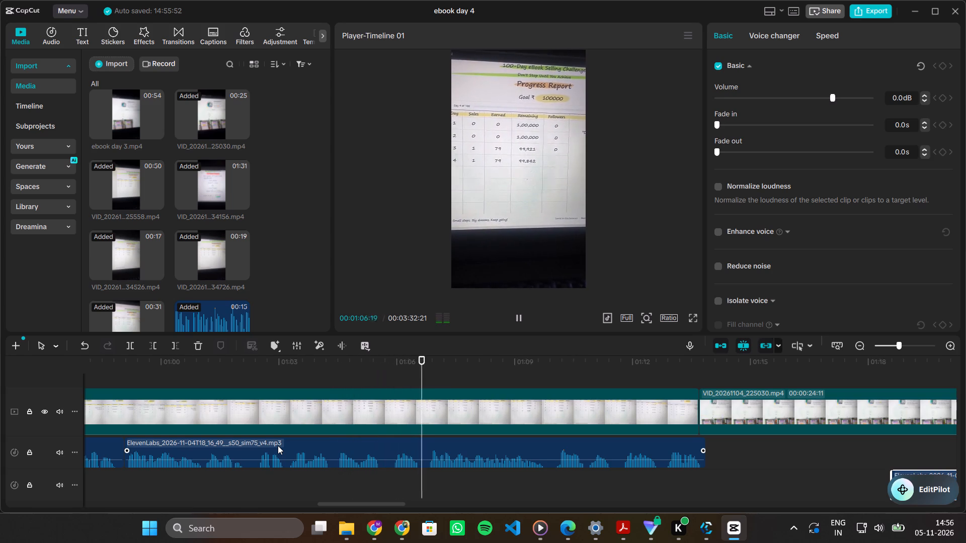
scroll(278, 445, "down", 5, "ctrl")
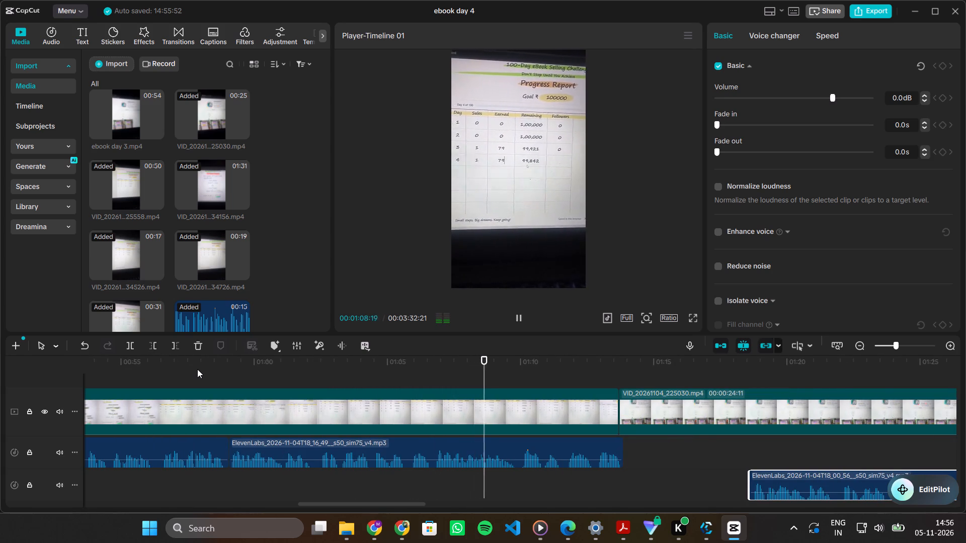
left_click(197, 369)
Scrub through VID_20261104_225558.mp4 and move that clip to the start of the main video track, ahead of VID_20261104_234156.mp4.
scroll(580, 389, "left", 1)
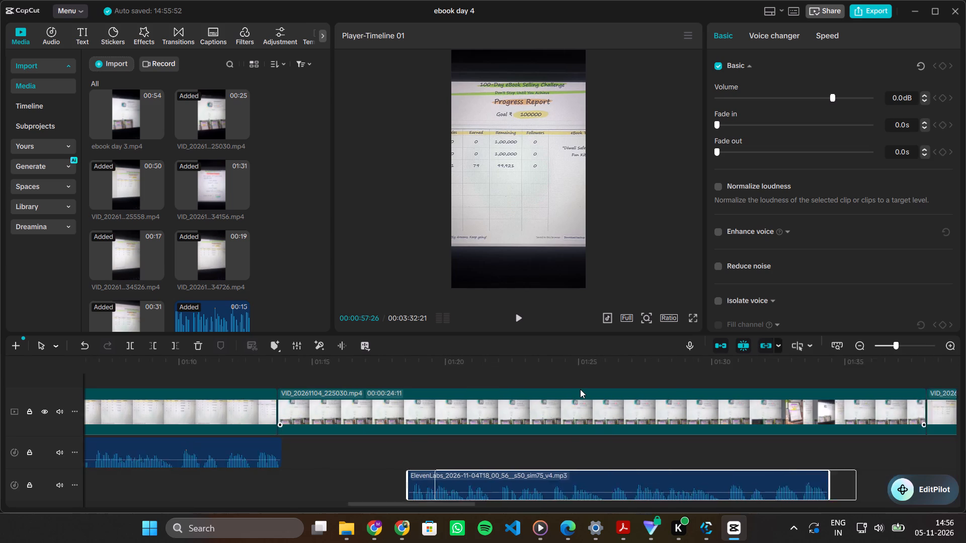
scroll(580, 389, "left", 1)
scroll(580, 389, "down", 5, "ctrl")
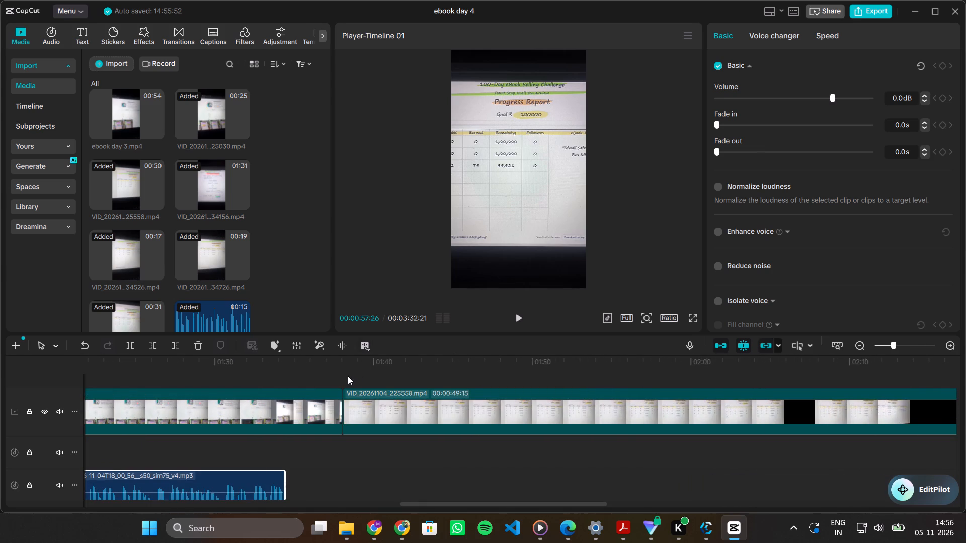
left_click(348, 376)
left_click_drag(348, 376, 448, 381)
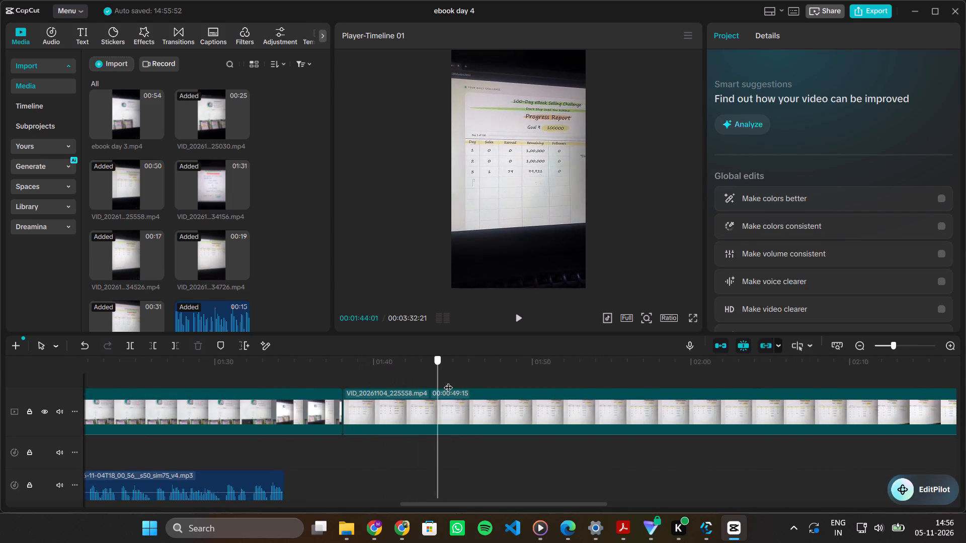
left_click_drag(448, 381, 709, 372)
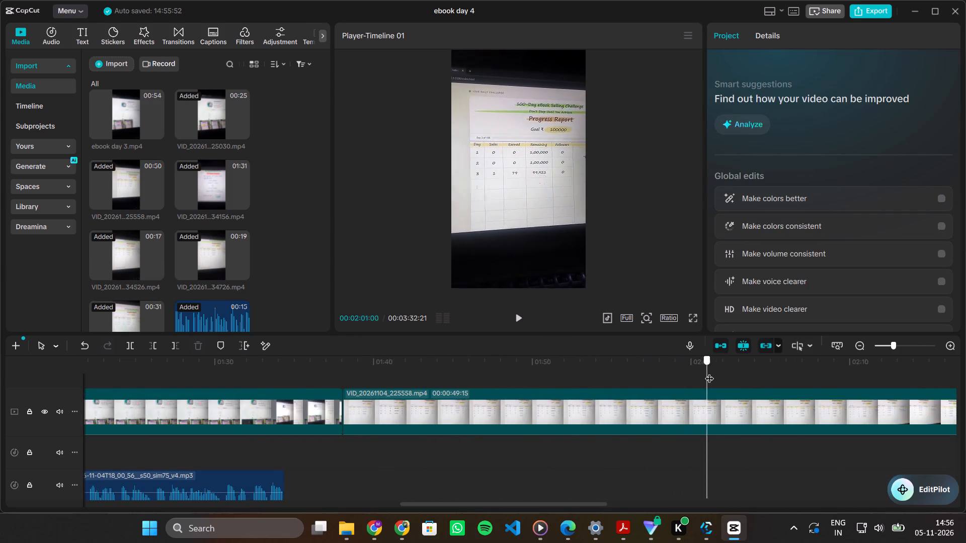
left_click_drag(709, 372, 745, 366)
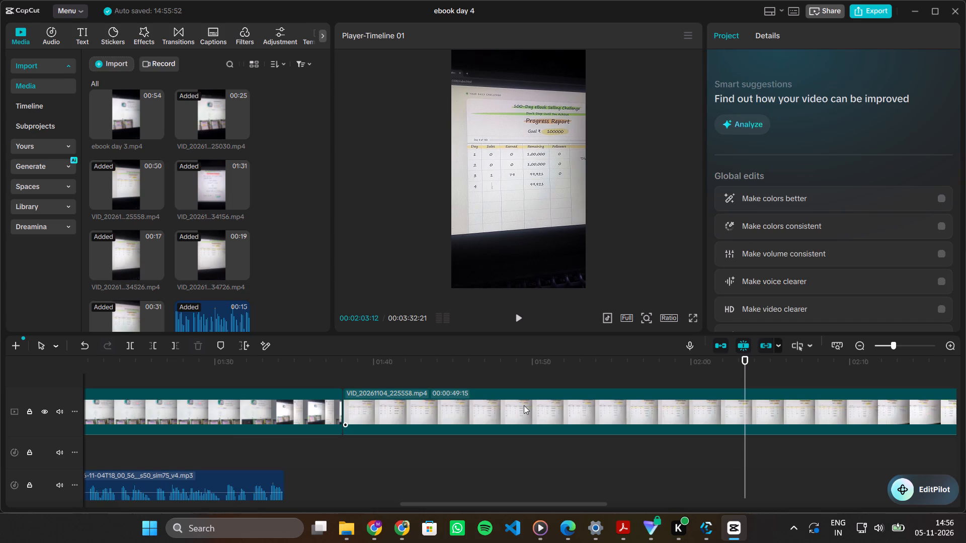
left_click_drag(524, 405, 0, 414)
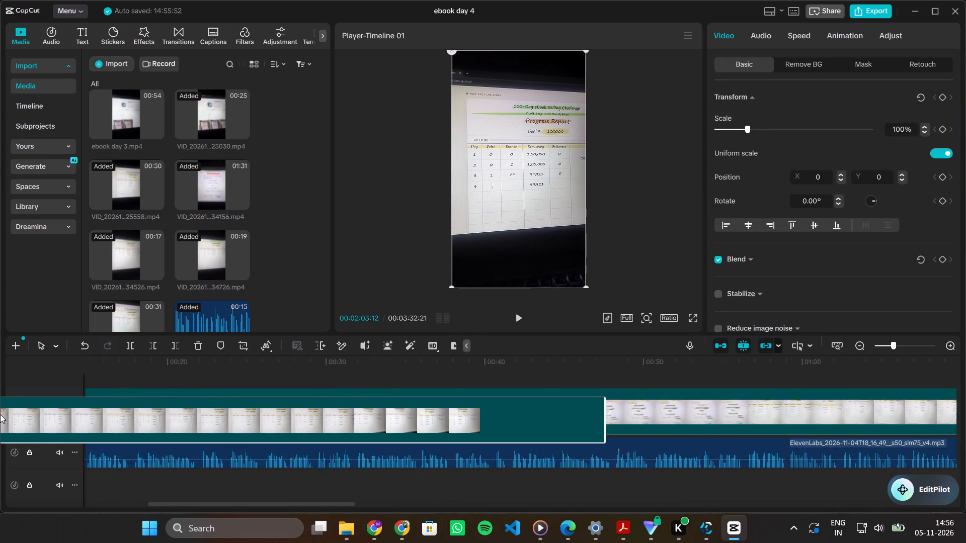
left_click_drag(0, 414, 296, 418)
scroll(252, 416, "right", 2)
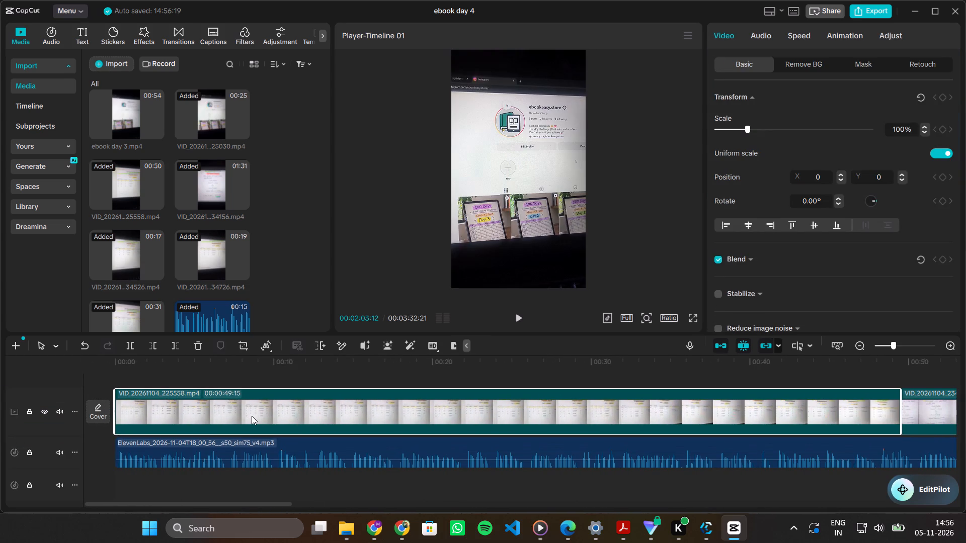
scroll(252, 416, "right", 1)
Scrub through VID_20261104_225558.mp4 and the E-book Process and progress report parts of VID_20261104_234156.mp4 to review their footage.
left_click(167, 377)
left_click_drag(167, 377, 212, 383)
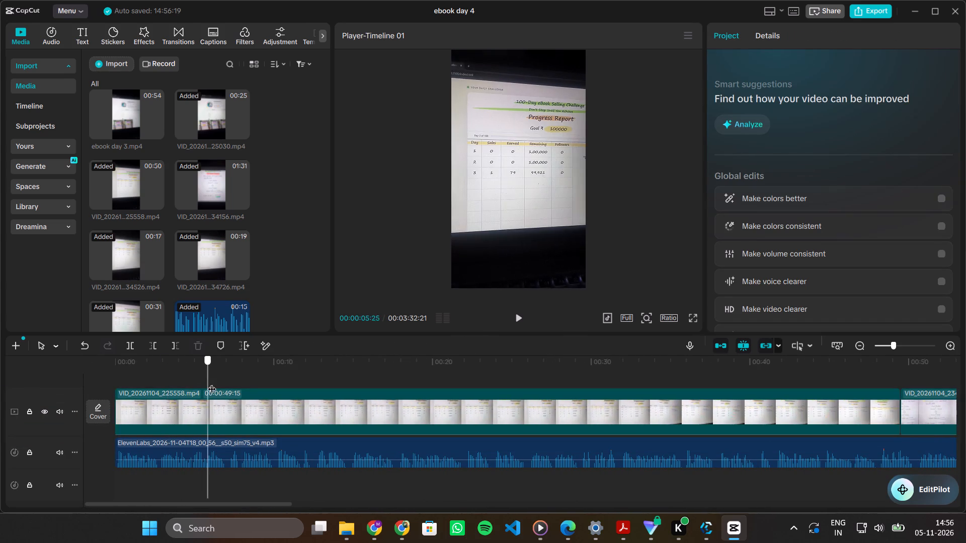
left_click_drag(212, 383, 395, 361)
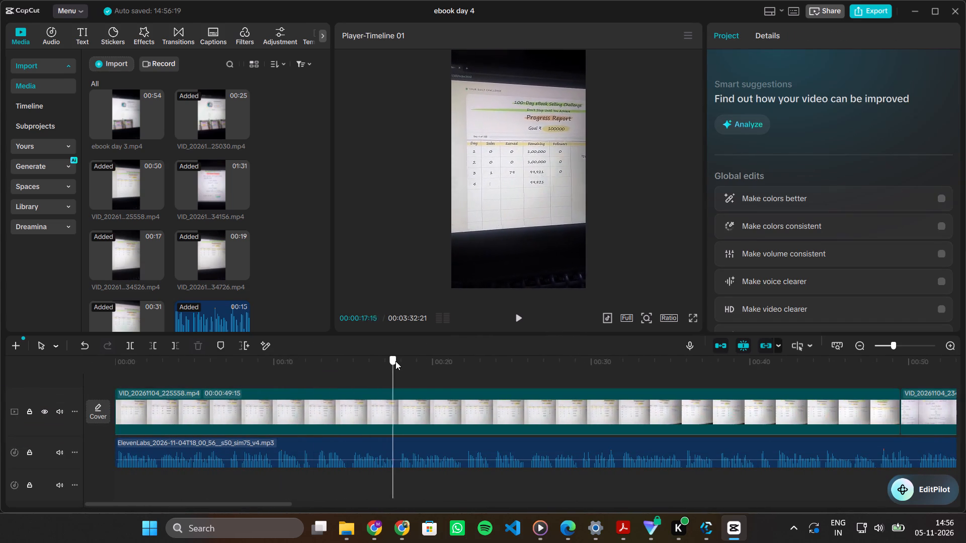
left_click_drag(395, 361, 522, 359)
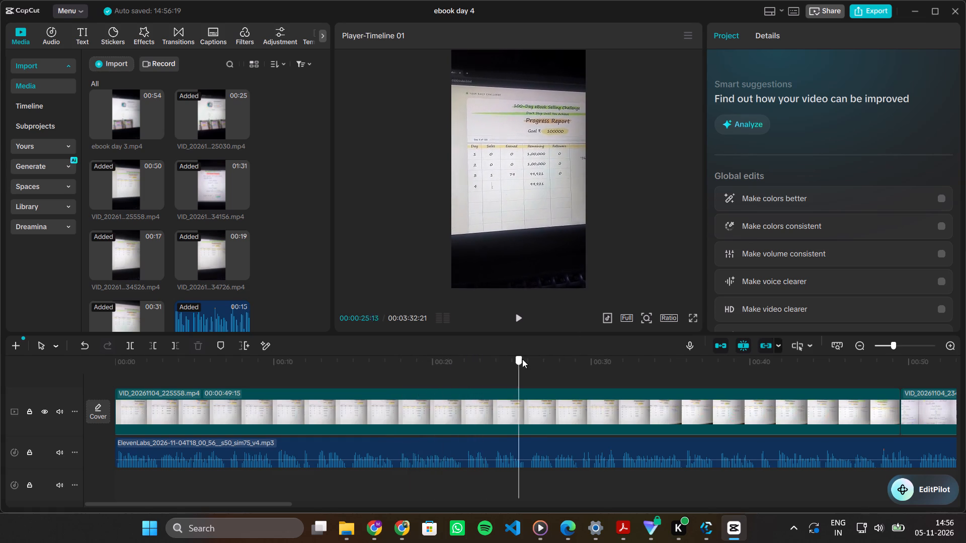
left_click_drag(522, 359, 687, 269)
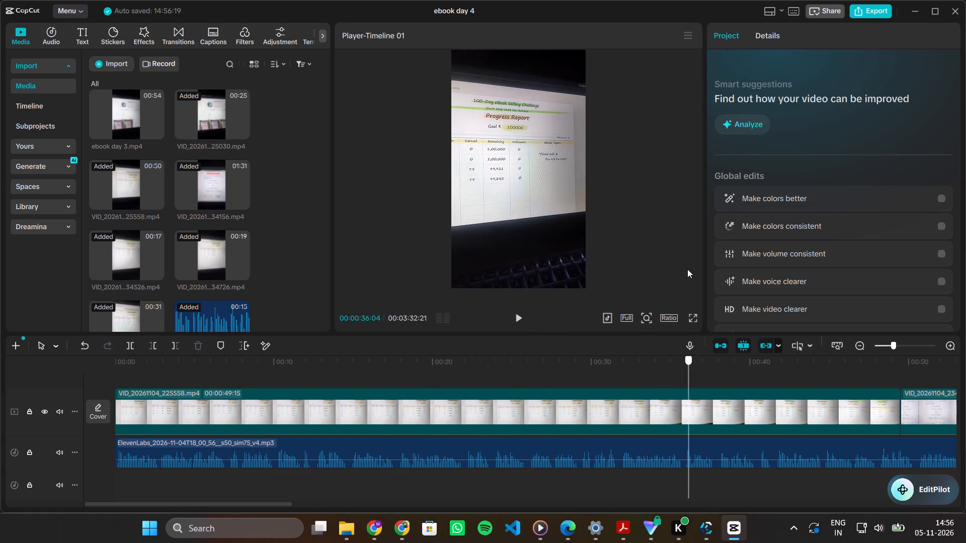
left_click_drag(687, 269, 766, 284)
scroll(526, 388, "left", 1)
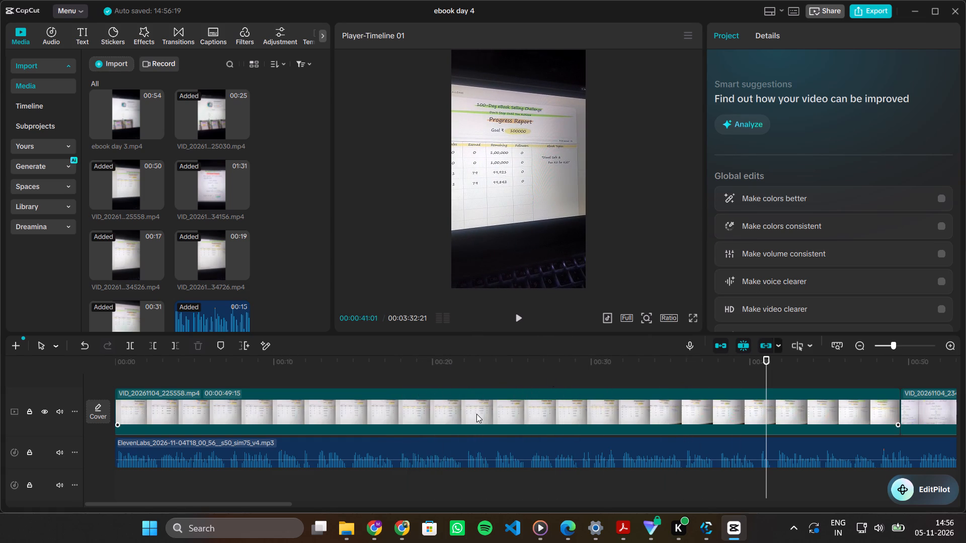
scroll(476, 414, "left", 1)
scroll(476, 414, "down", 7, "ctrl")
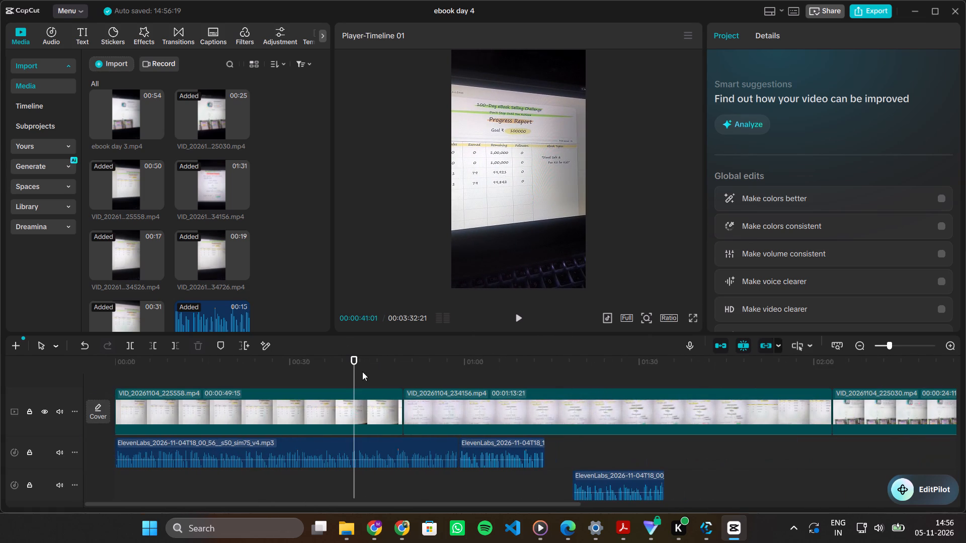
left_click_drag(351, 370, 725, 354)
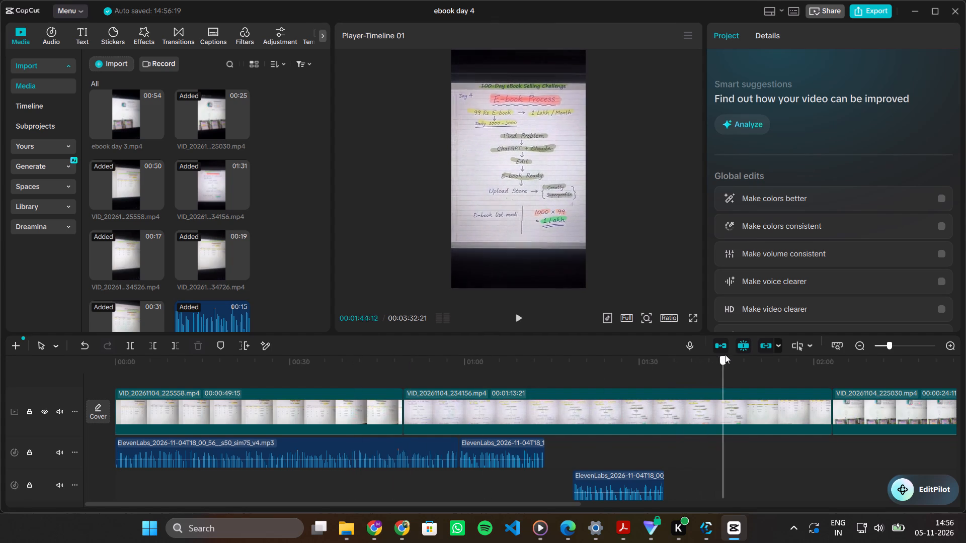
left_click_drag(725, 354, 793, 364)
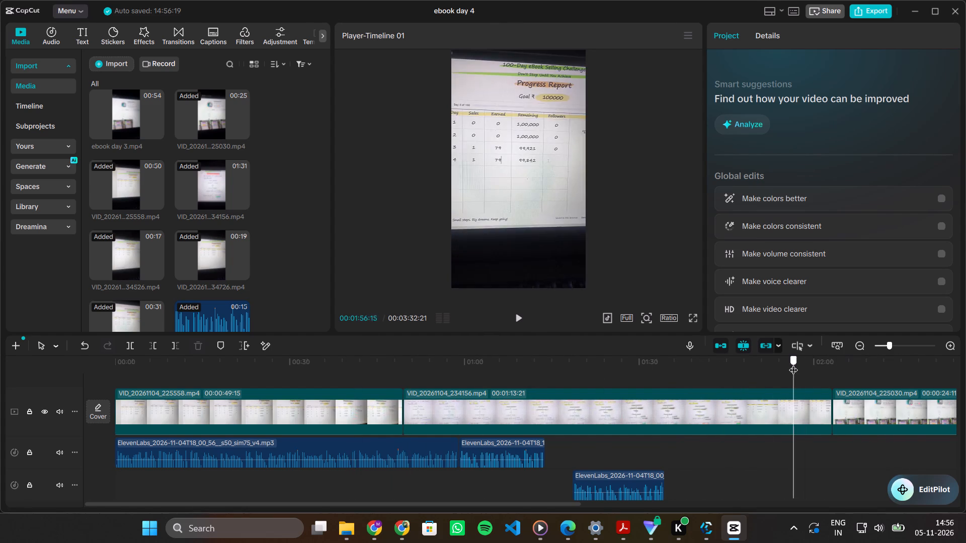
left_click_drag(793, 364, 790, 365)
Scrub through VID_20261104_234526.mp4, VID_20261104_234726.mp4 and VID_20261104_235142.mp4 at the end of the main track to compare their progress report footage.
scroll(790, 365, "left", 3)
scroll(688, 382, "left", 1)
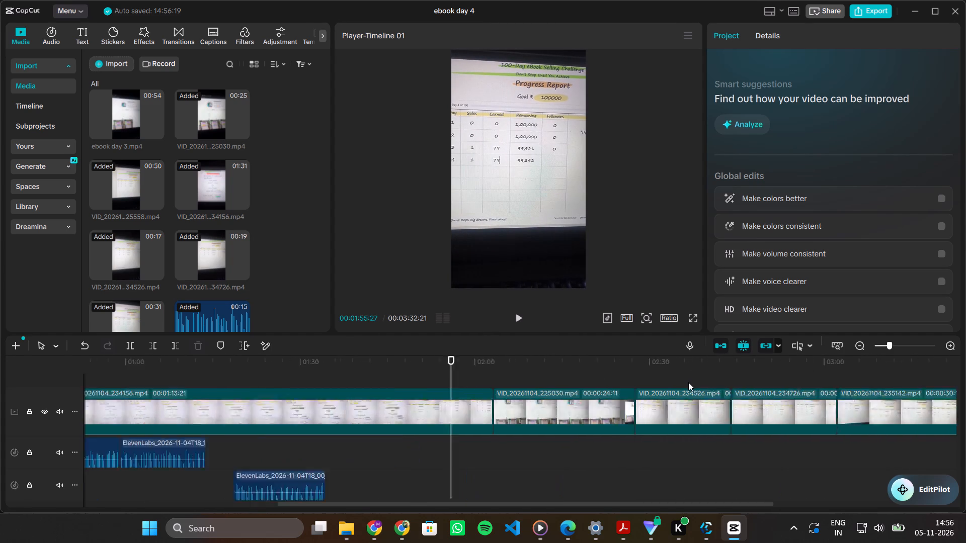
scroll(688, 382, "left", 2)
left_click(327, 375)
left_click_drag(327, 375, 457, 270)
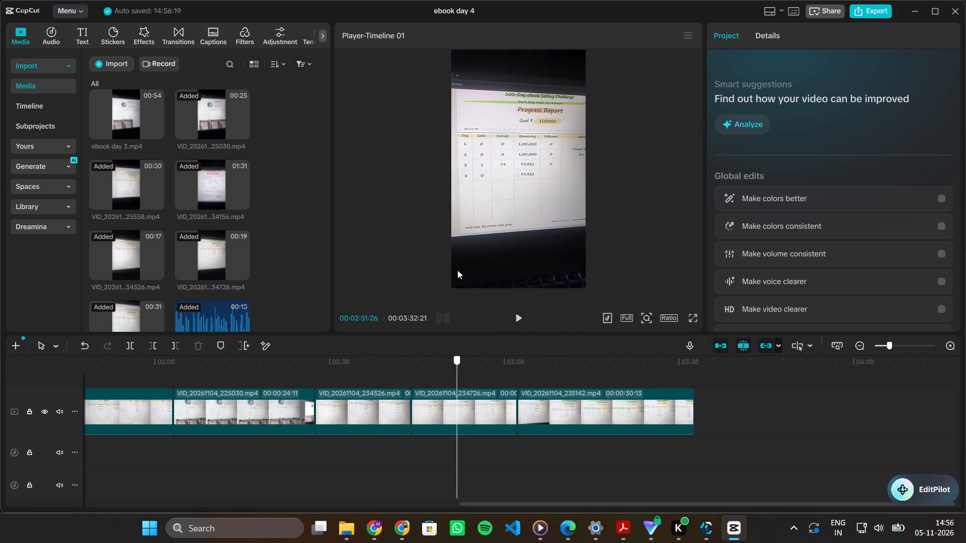
left_click_drag(457, 270, 554, 0)
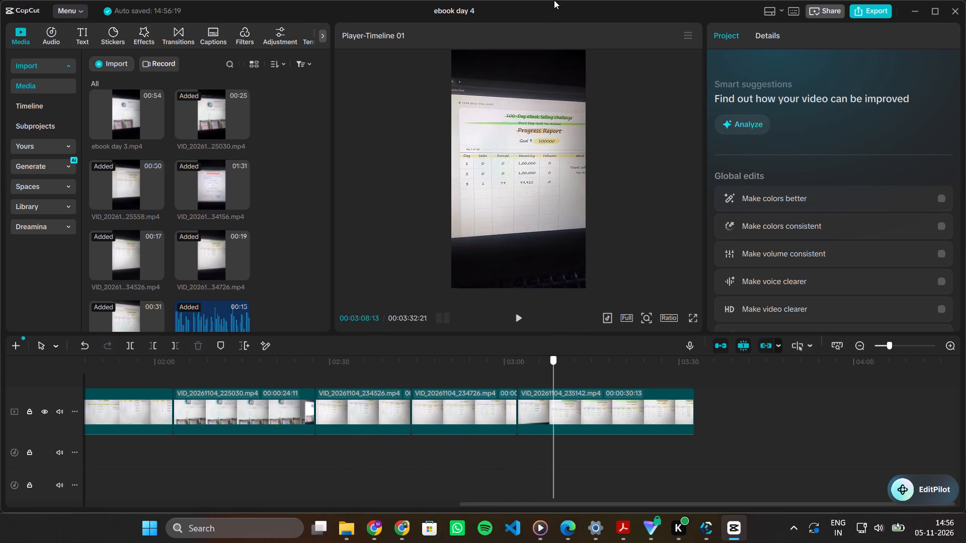
left_click_drag(554, 0, 764, 0)
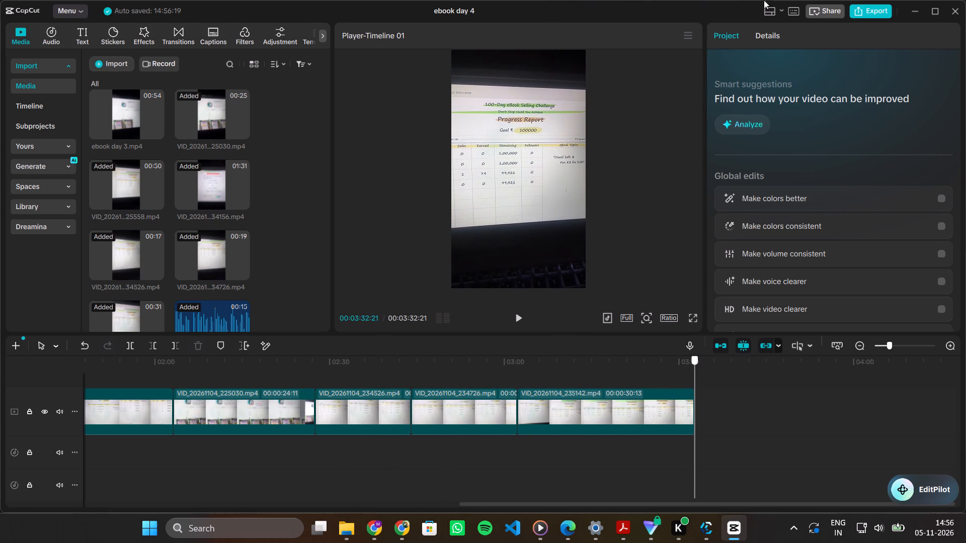
left_click_drag(764, 0, 362, 290)
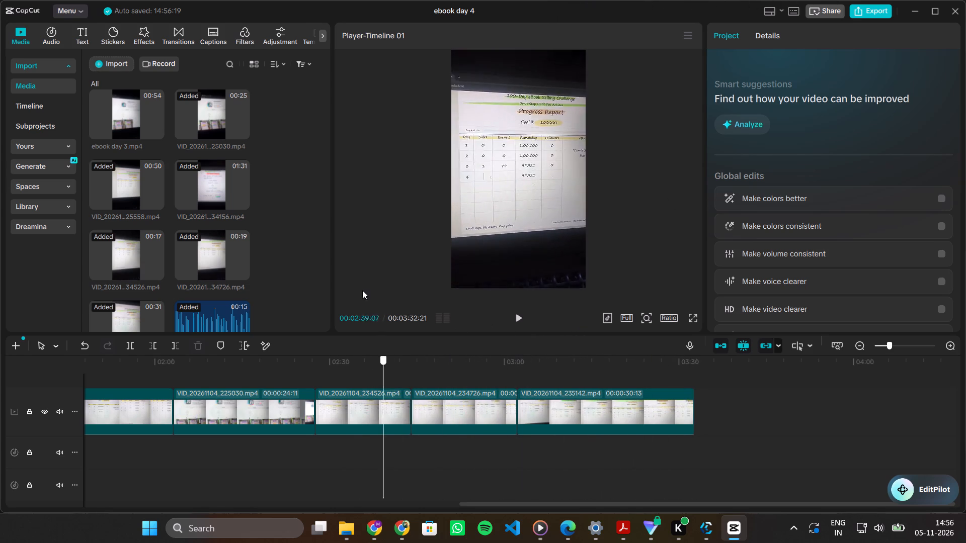
left_click_drag(362, 290, 408, 289)
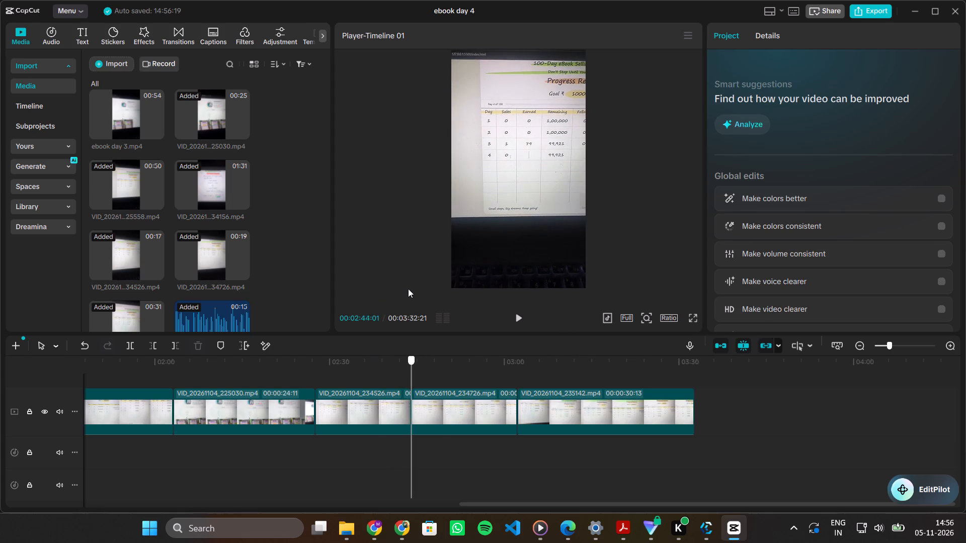
left_click_drag(408, 289, 494, 271)
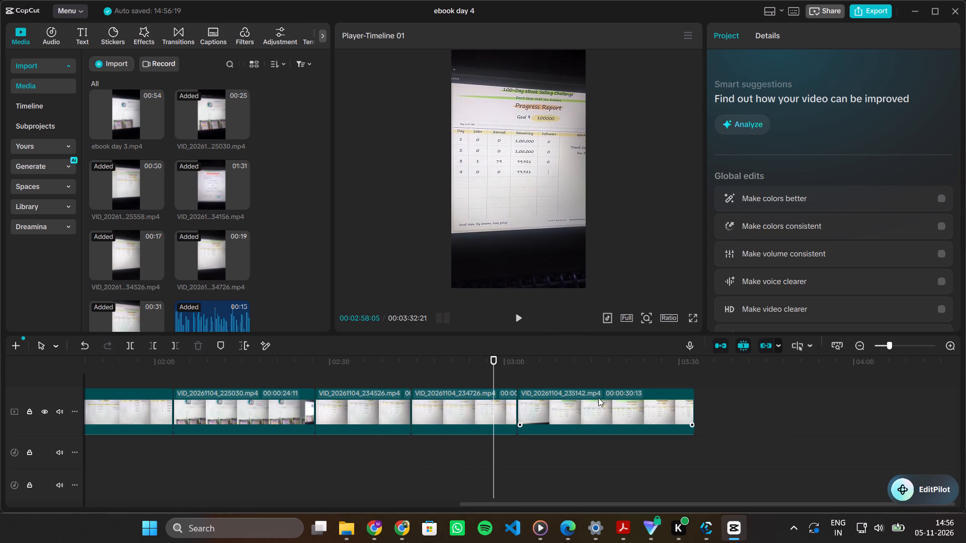
Move VID_20261104_235142.mp4 from the end of the main track to between VID_20261104_225558.mp4 and VID_20261104_234156.mp4.
left_click_drag(598, 398, 236, 439)
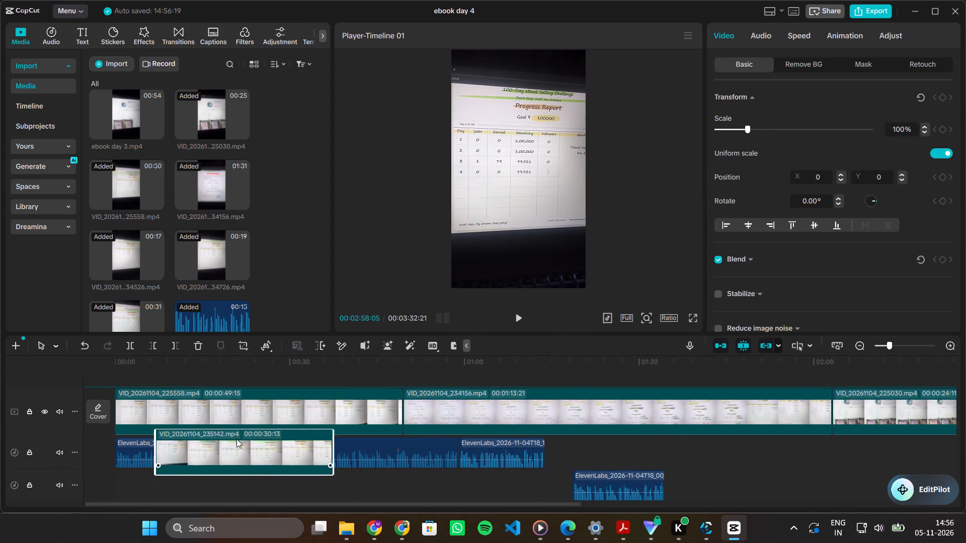
left_click_drag(236, 439, 188, 406)
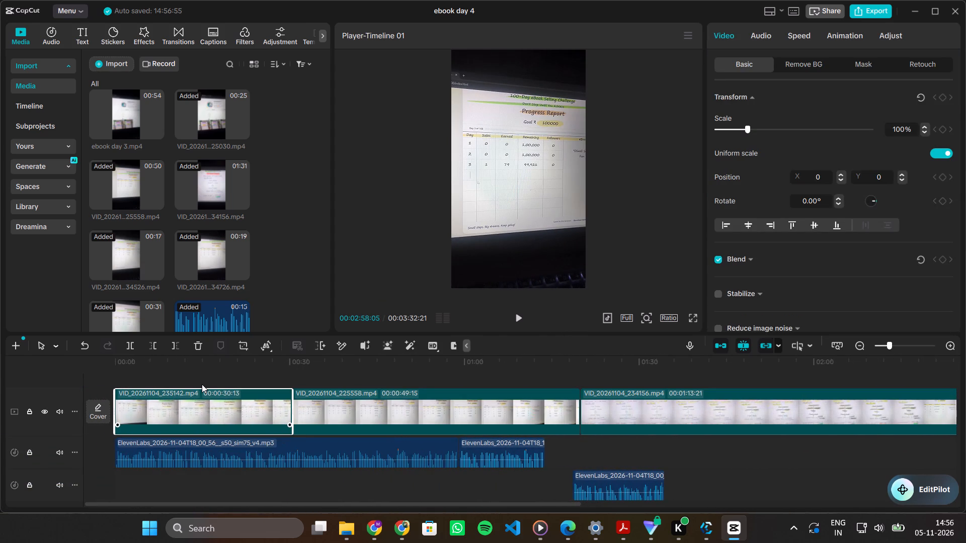
scroll(202, 384, "right", 1)
left_click_drag(227, 400, 486, 394)
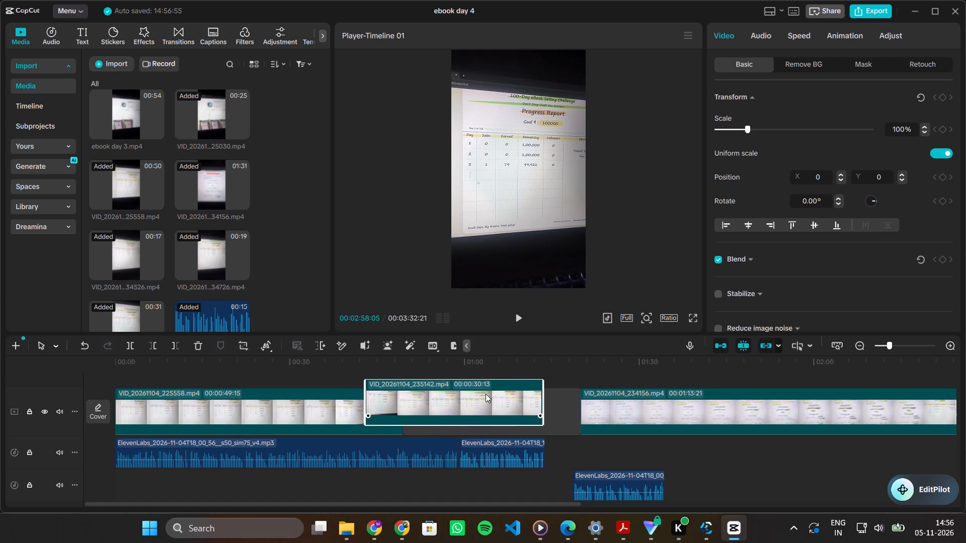
left_click_drag(486, 394, 494, 396)
Reorder the main track so VID_20261104_234156.mp4 comes first, followed by VID_20261104_235142.mp4, with VID_20261104_225558.mp4 placed after VID_20261104_225030.mp4.
left_click(393, 381)
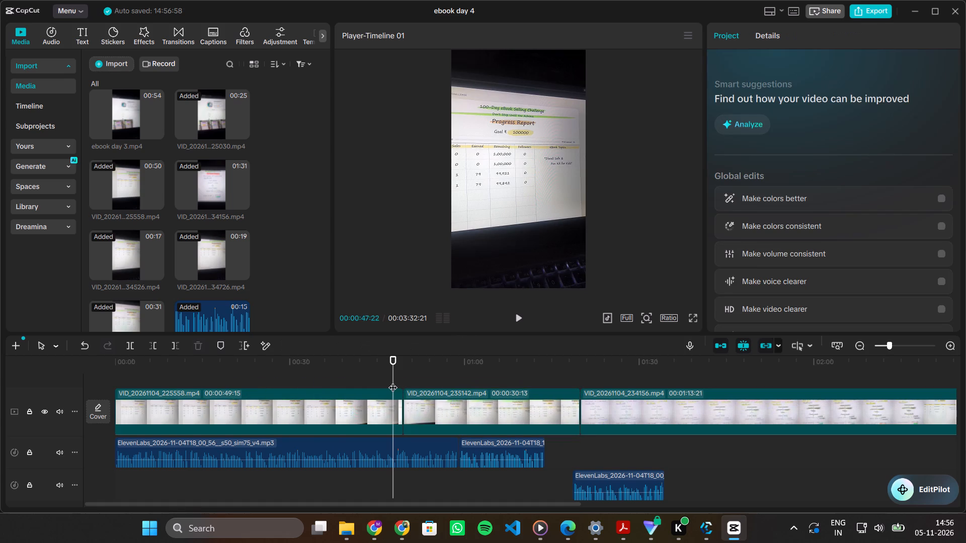
left_click_drag(393, 381, 252, 387)
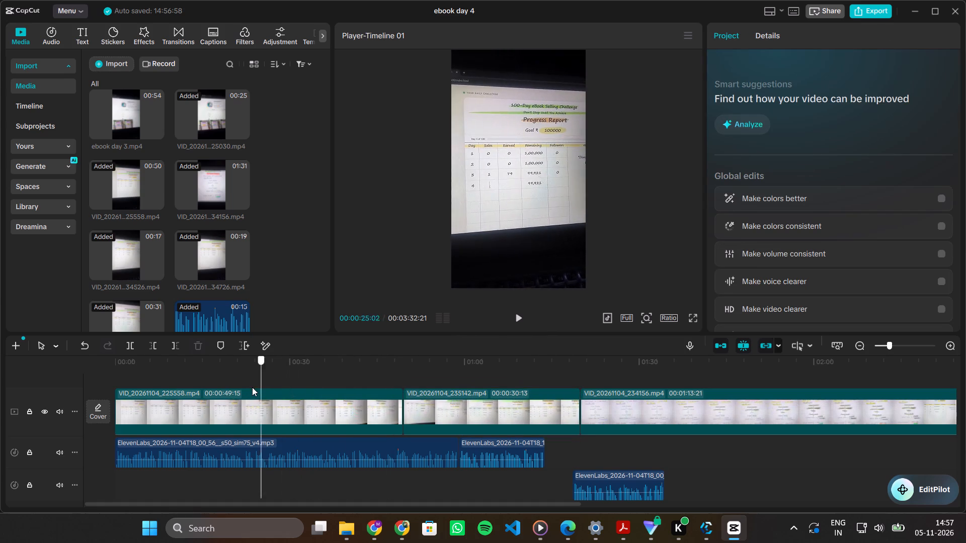
left_click_drag(252, 387, 135, 388)
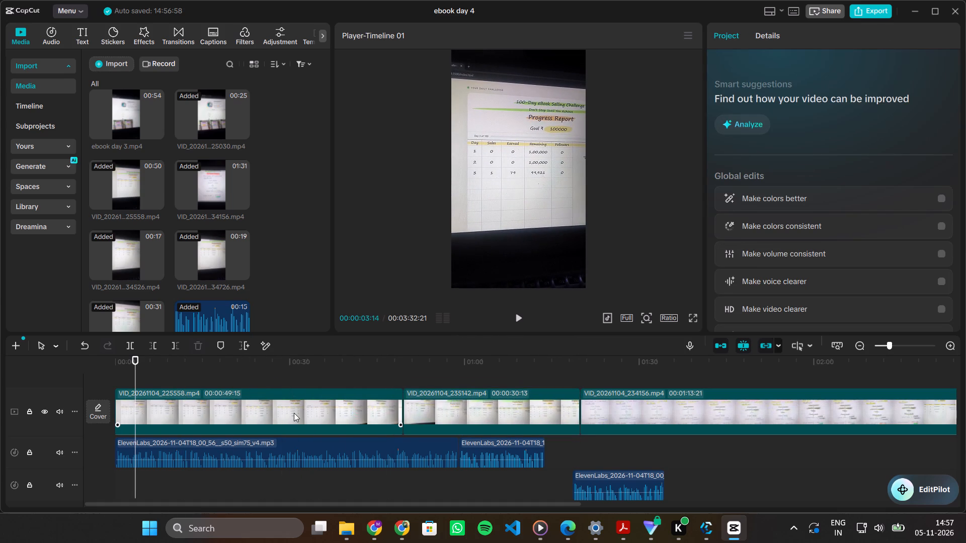
left_click(294, 413)
left_click_drag(744, 417, 82, 430)
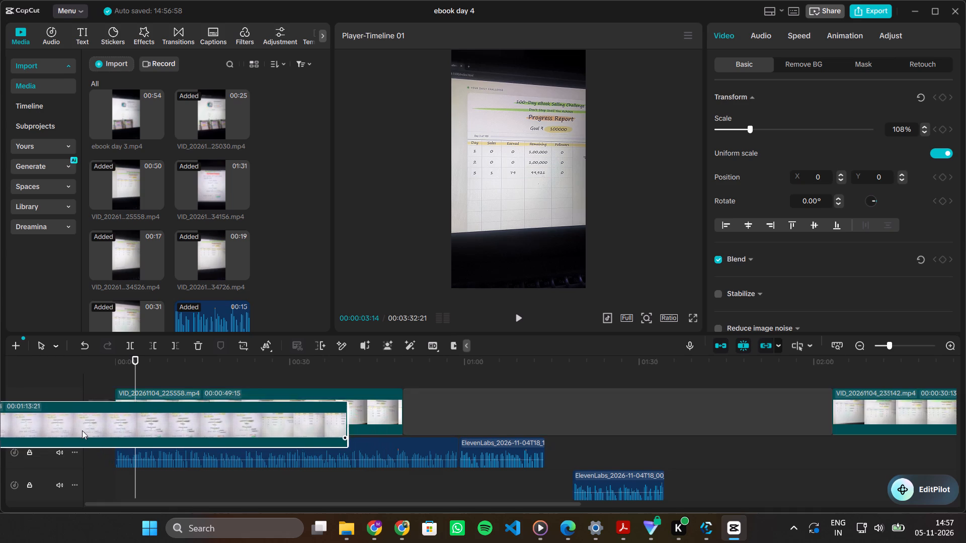
left_click_drag(82, 430, 5, 404)
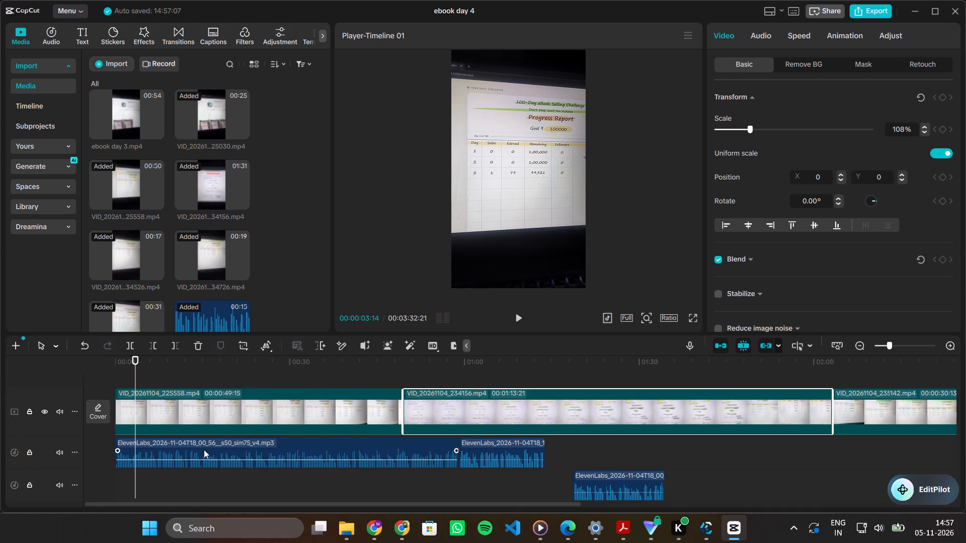
left_click_drag(247, 420, 879, 420)
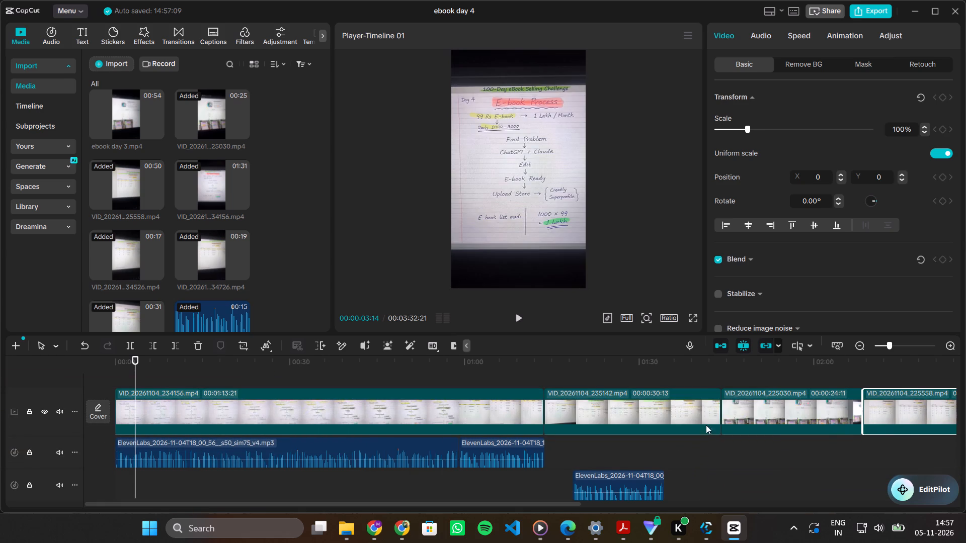
Scrub VID_20261104_234156.mp4 around 00:00:55 to locate the switch from the E-book Process page to the Progress Report.
left_click(363, 371)
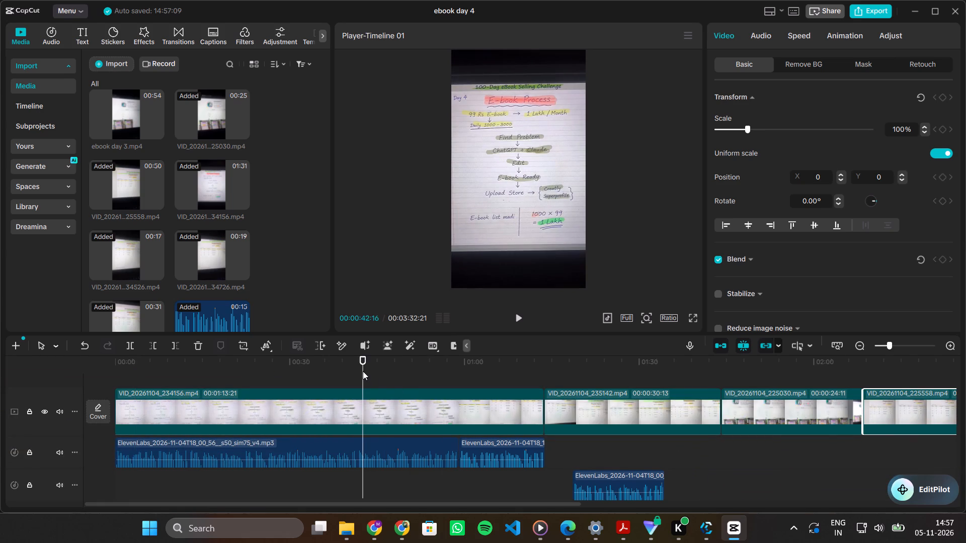
left_click_drag(363, 371, 430, 375)
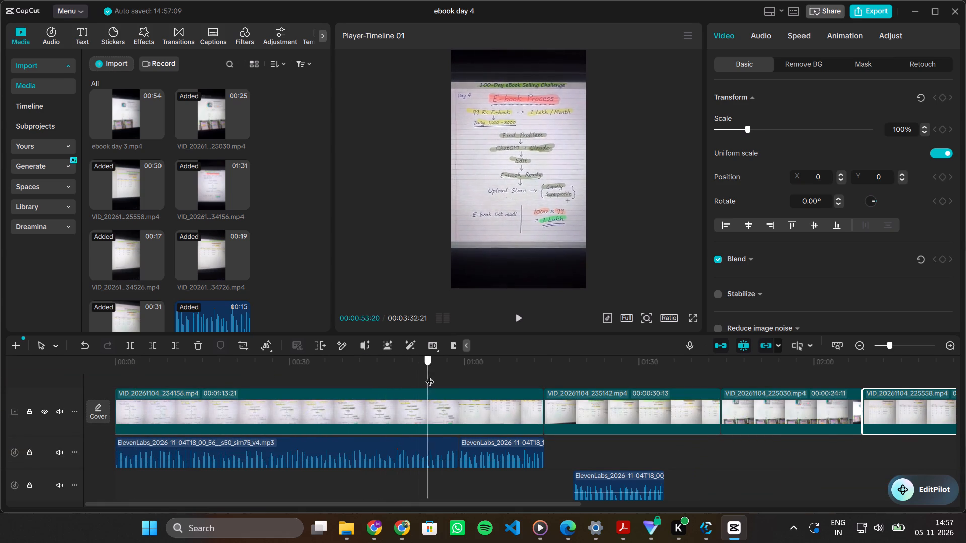
left_click_drag(430, 375, 448, 371)
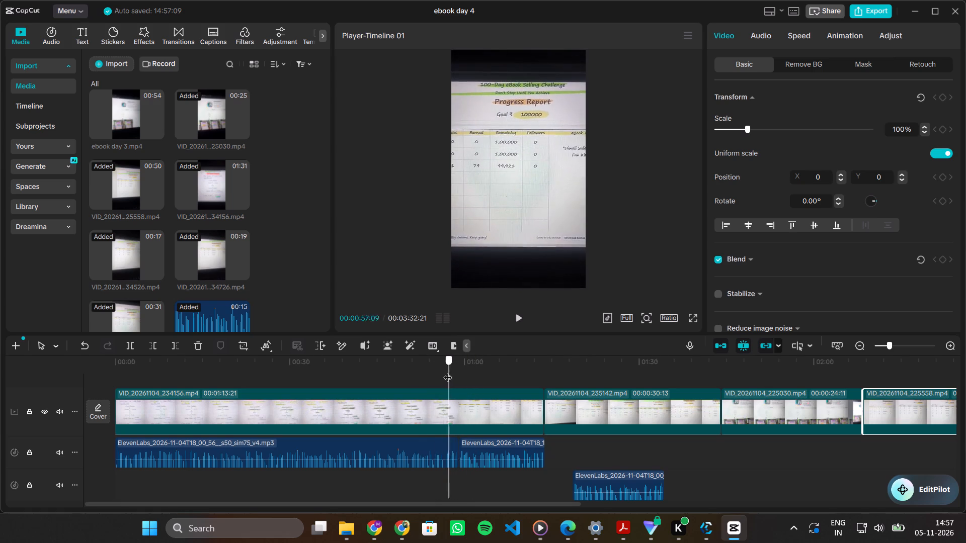
left_click_drag(448, 371, 442, 372)
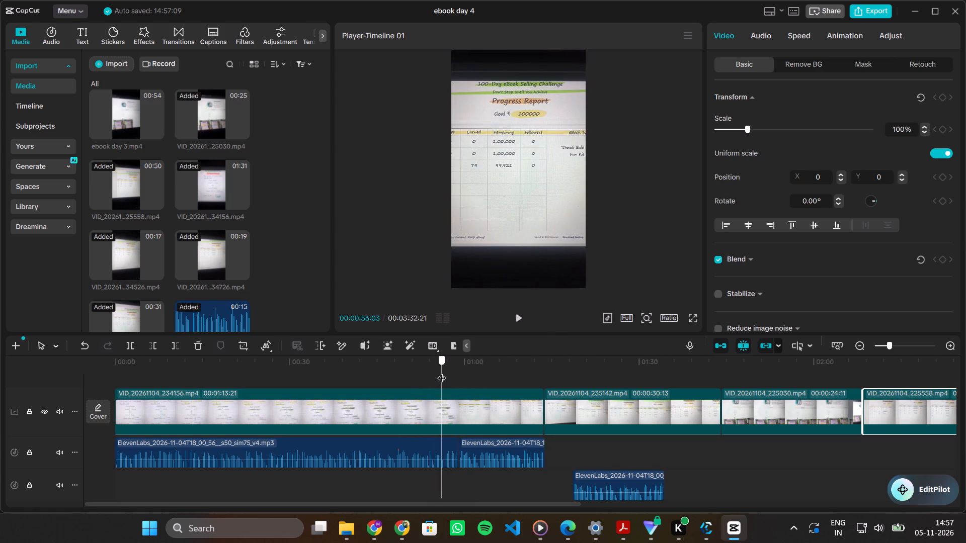
left_click_drag(442, 372, 440, 373)
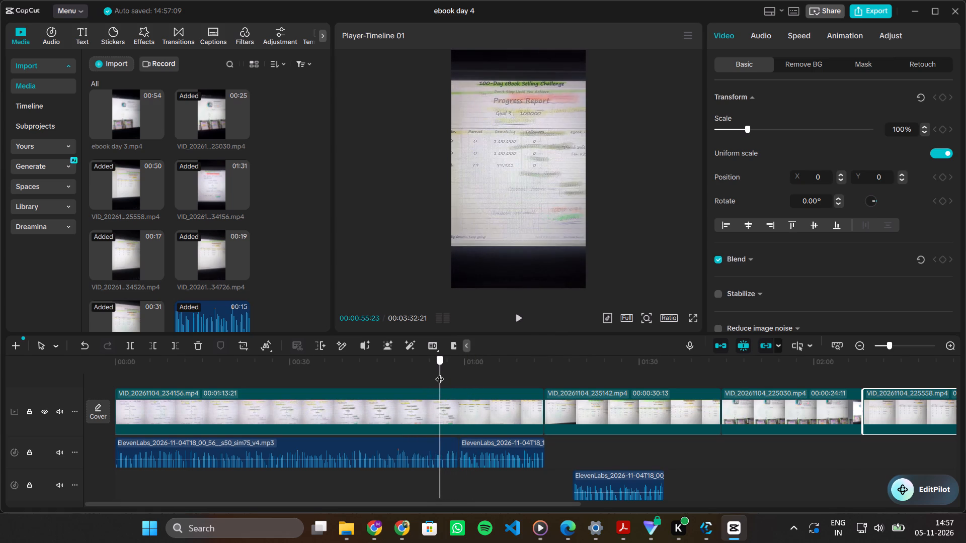
left_click_drag(440, 373, 440, 373)
left_click(440, 373)
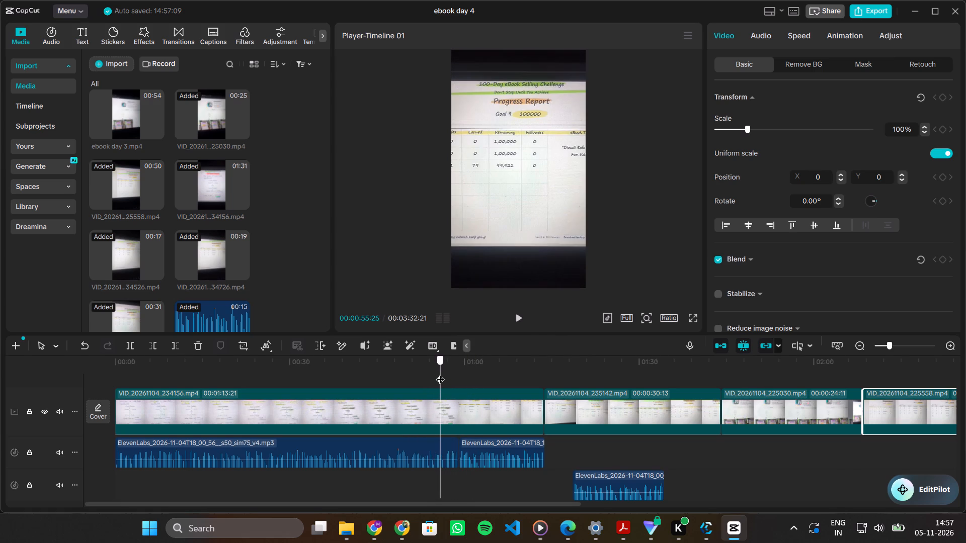
scroll(438, 374, "up", 10, "ctrl")
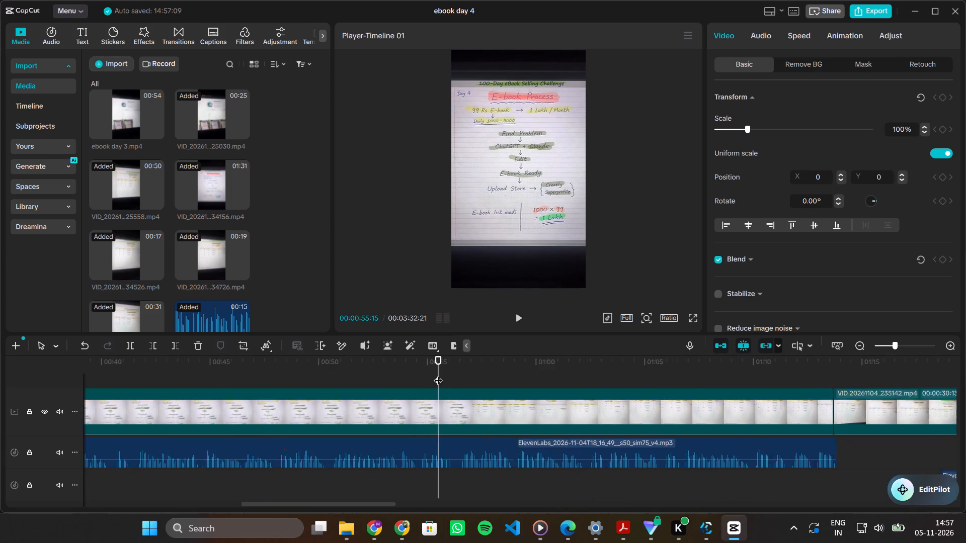
scroll(438, 374, "up", 4, "ctrl")
left_click_drag(438, 374, 459, 376)
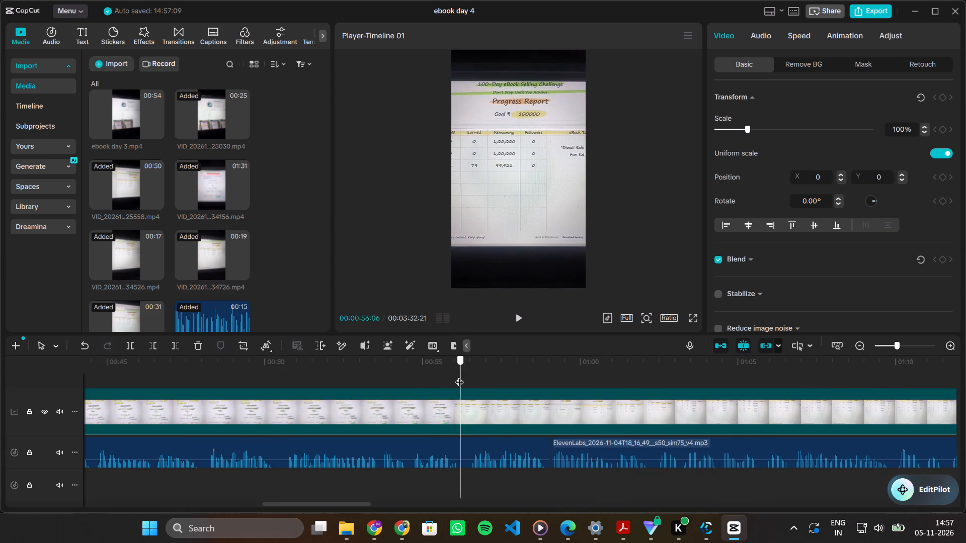
Play VID_20261104_234156.mp4 against the first voiceover and split the clip at 00:00:50:13.
left_click_drag(459, 376, 377, 380)
key("space")
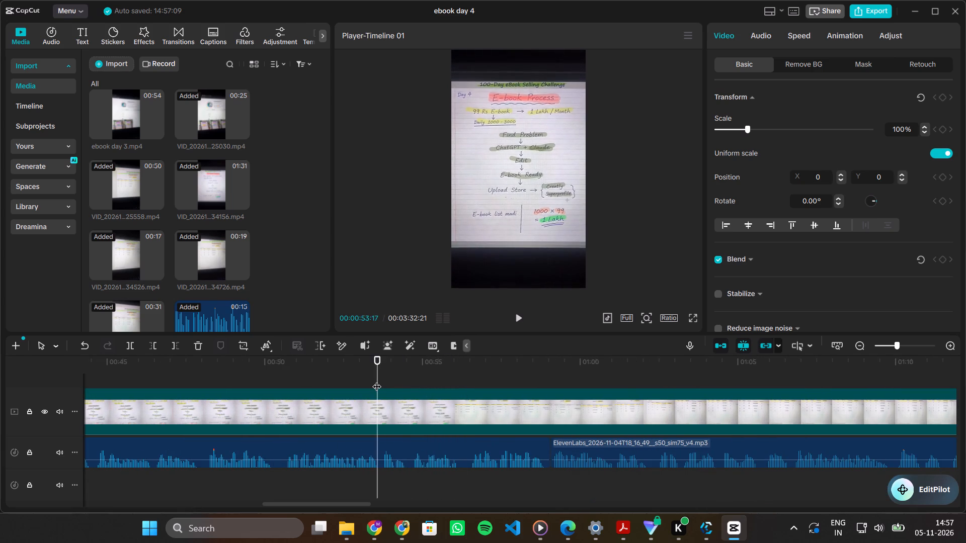
key("space")
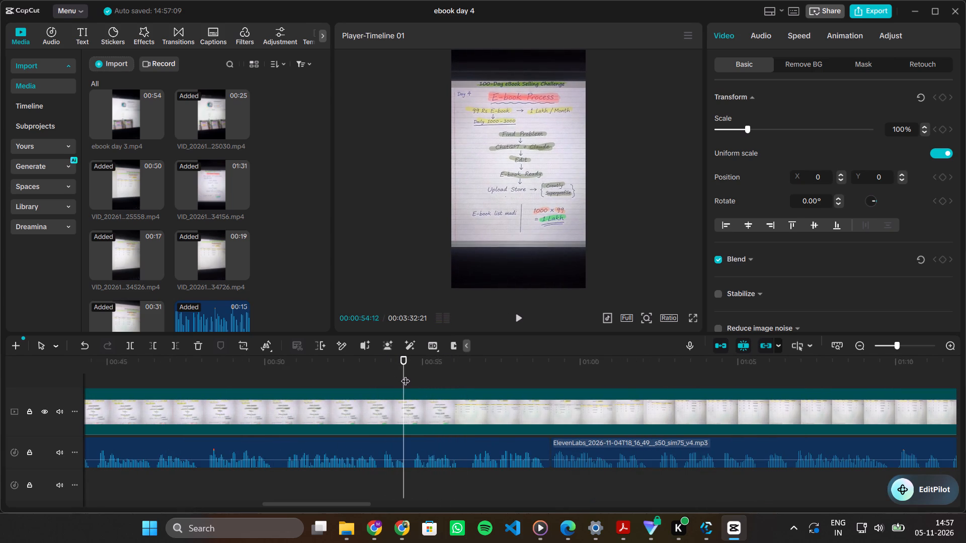
left_click_drag(406, 375, 126, 404)
key("space")
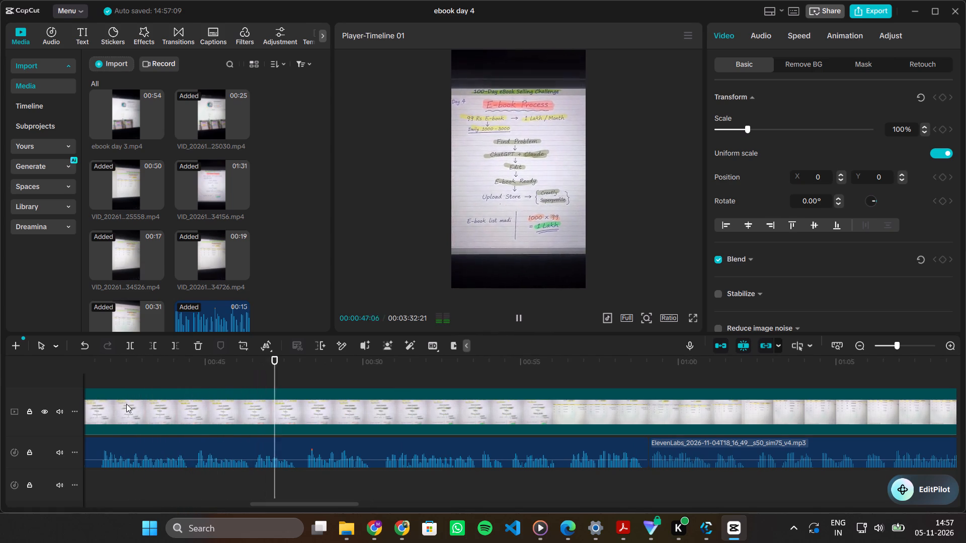
key("space")
key("space")
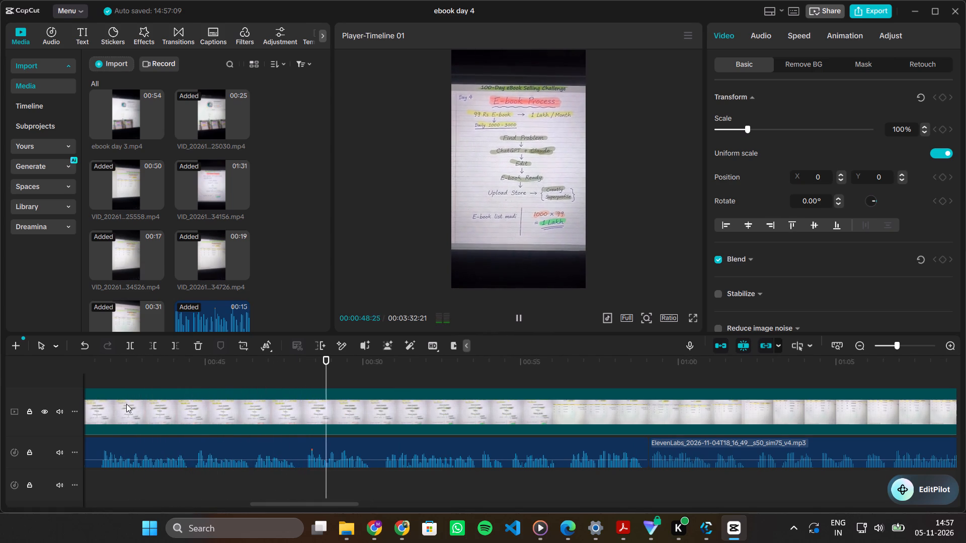
key("space")
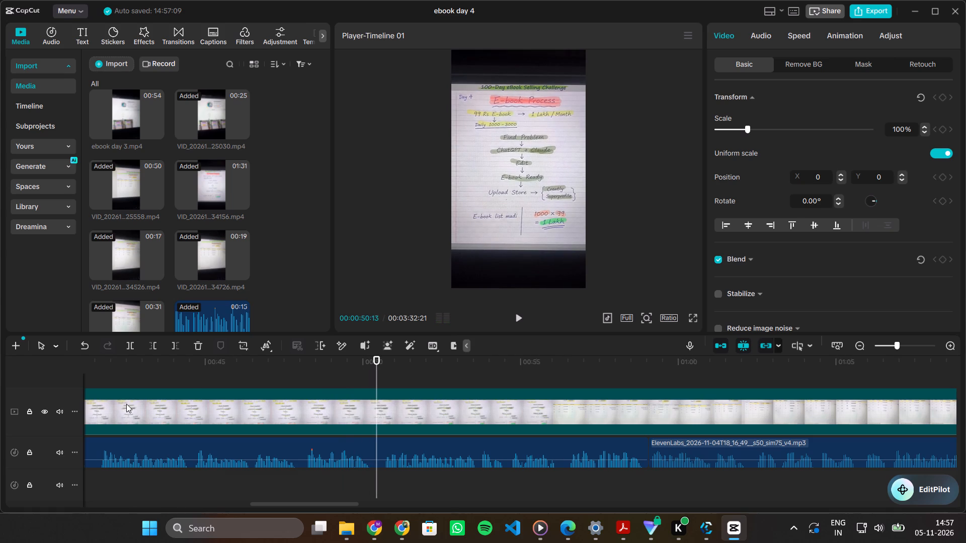
left_click(130, 339)
Split the remainder of VID_20261104_234156.mp4 at the second voiceover's start, 00:00:59:02, and delete both pieces following the 00:00:50:13 cut.
key("space")
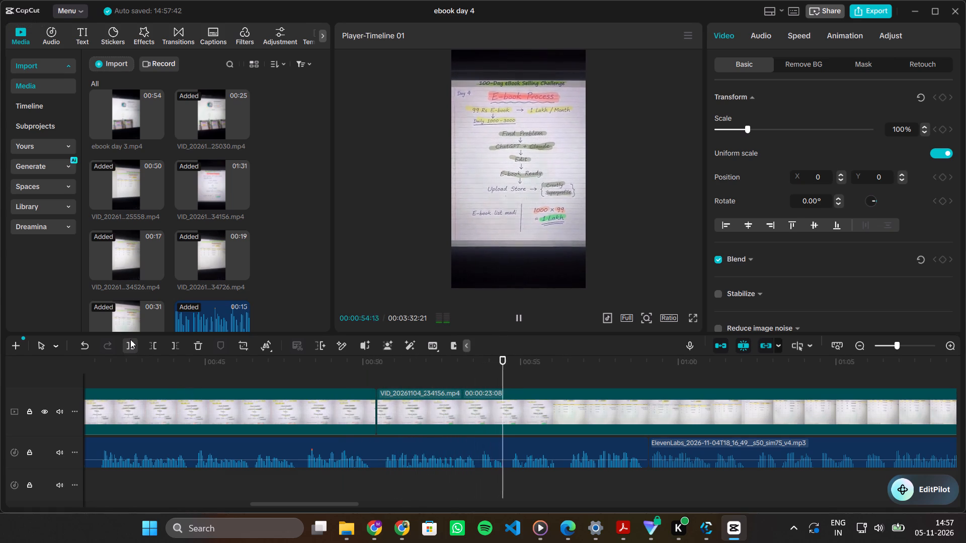
left_click(573, 376)
left_click_drag(573, 376, 643, 386)
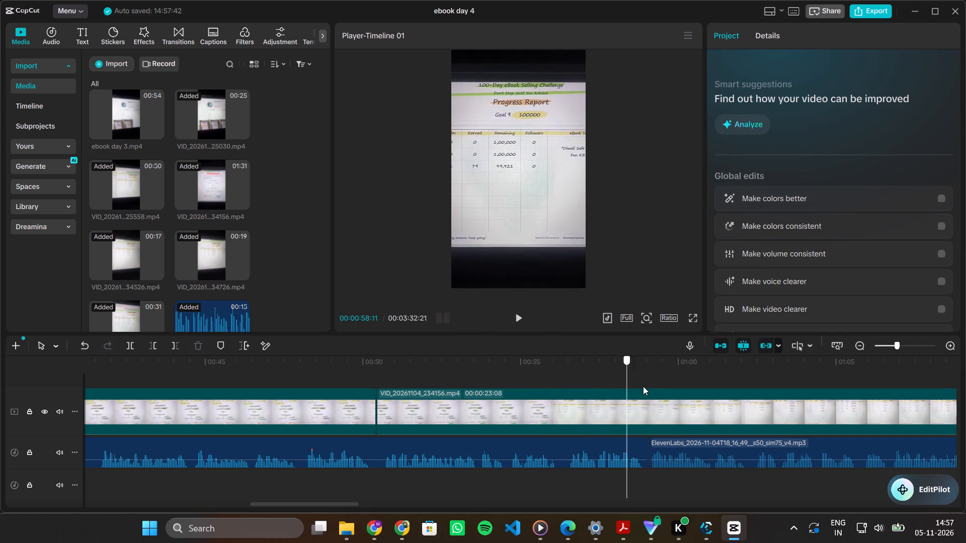
left_click_drag(643, 386, 648, 385)
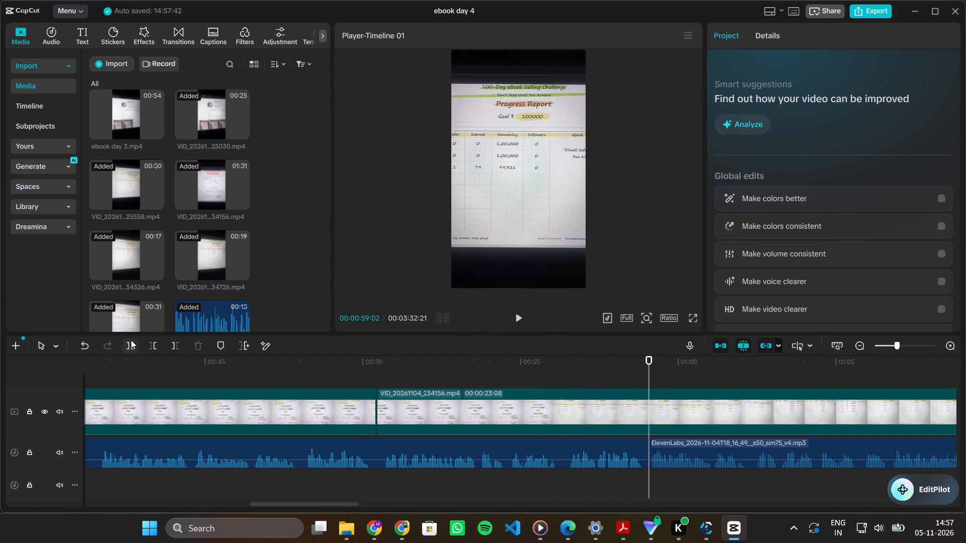
left_click(131, 340)
left_click(554, 400)
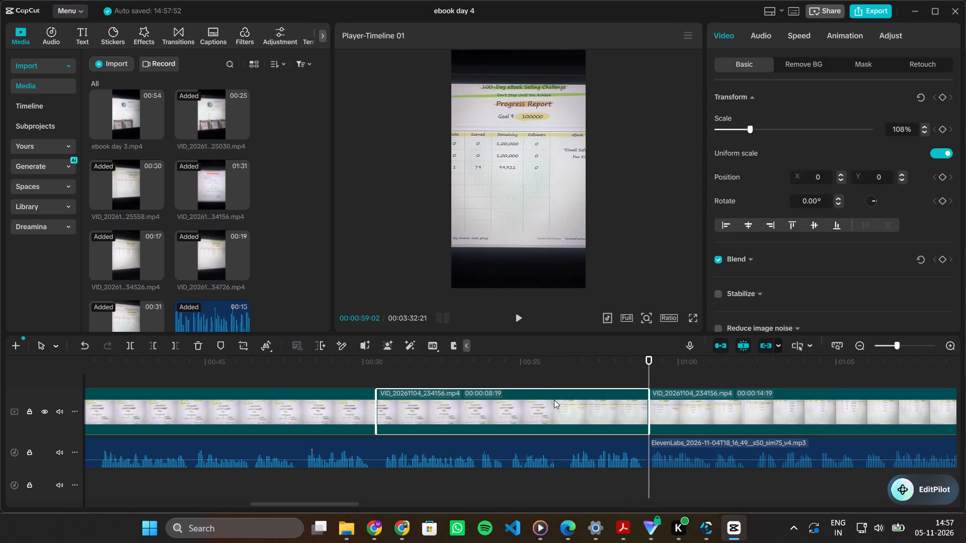
key("Delete")
left_click(523, 404)
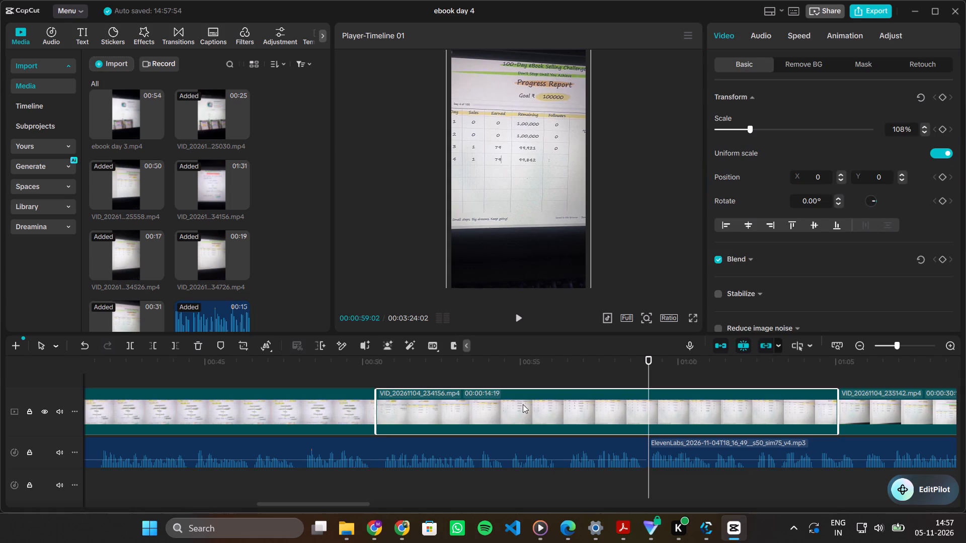
key("Delete")
Move VID_20261104_225030.mp4 directly after VID_20261104_234156.mp4 and trim its end to the second voiceover's start, leaving 00:00:08:19.
scroll(497, 407, "down", 4, "ctrl")
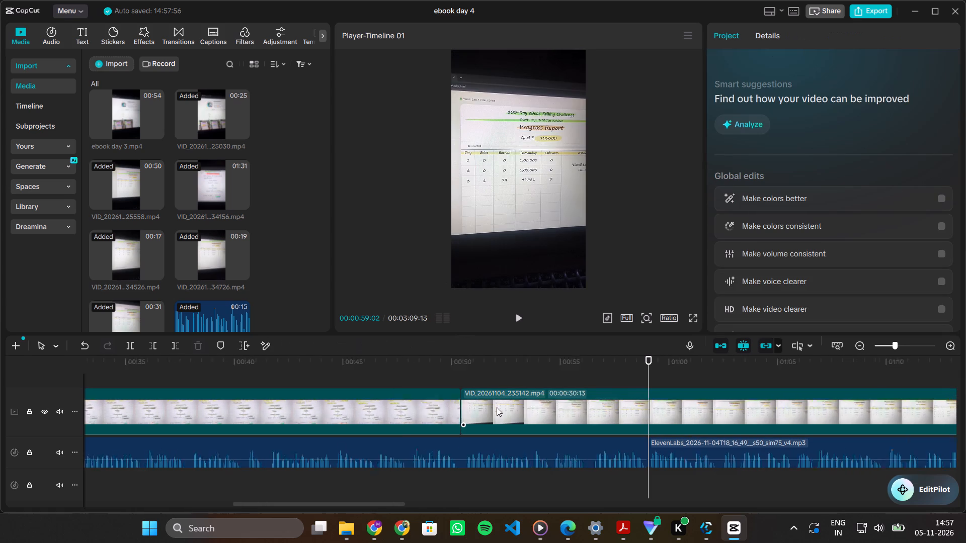
scroll(497, 407, "down", 11, "ctrl")
left_click_drag(600, 406, 384, 421)
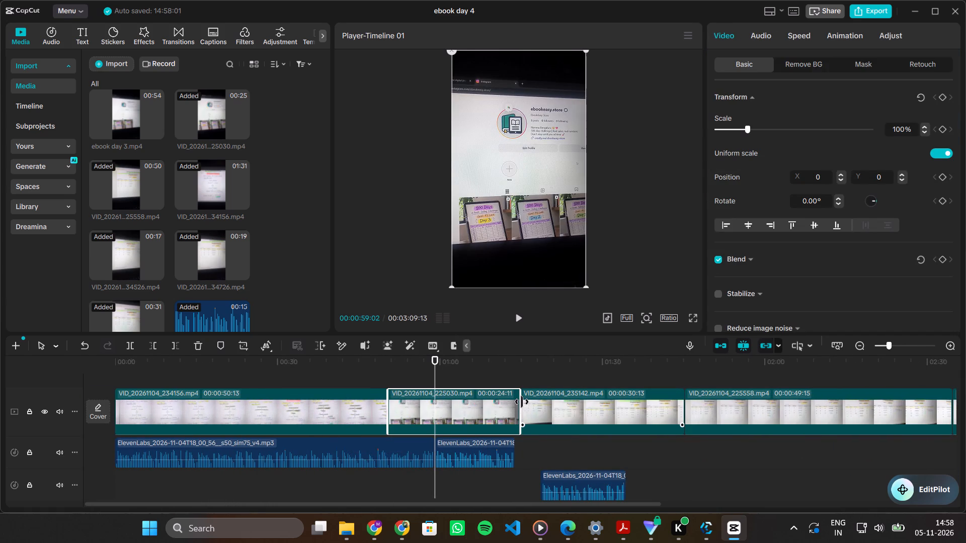
left_click_drag(522, 402, 436, 417)
Play VID_20261104_235142.mp4 against the second voiceover and trim away its beginning up to 00:01:04:18.
left_click(381, 384)
key("space")
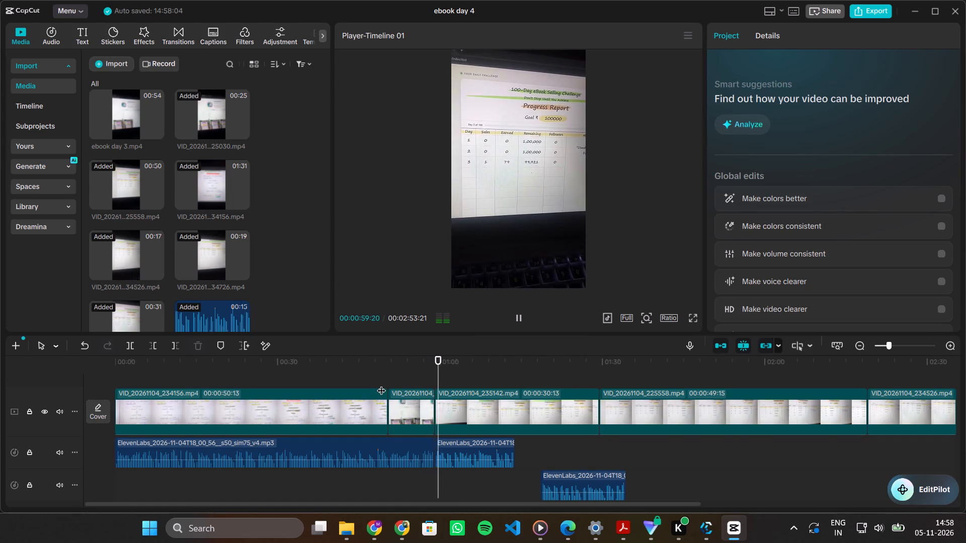
scroll(381, 384, "up", 10, "ctrl")
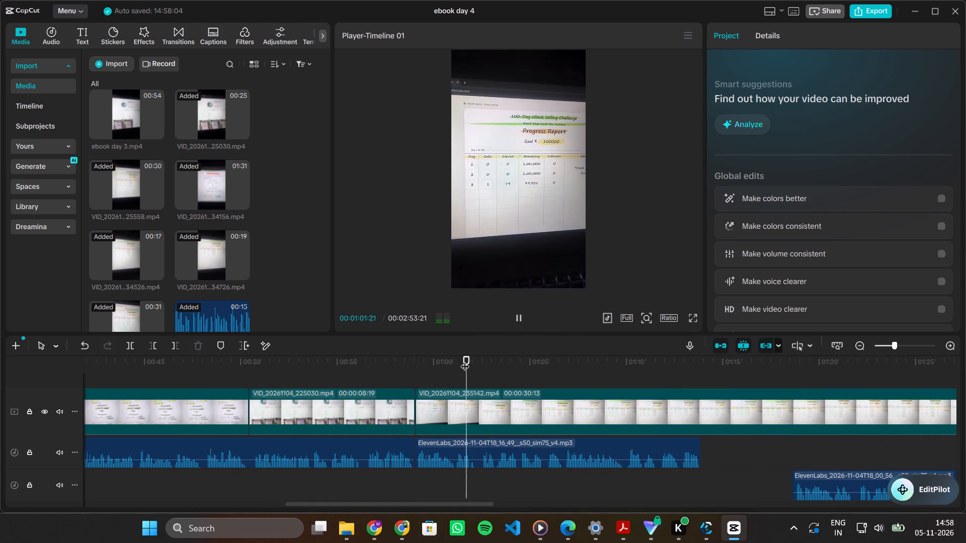
key("space")
key("space")
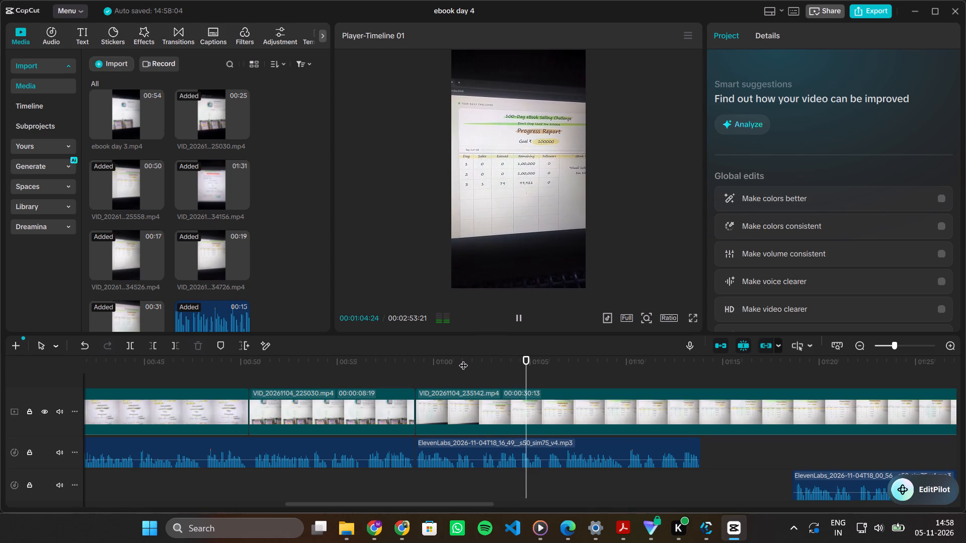
key("space")
key("space")
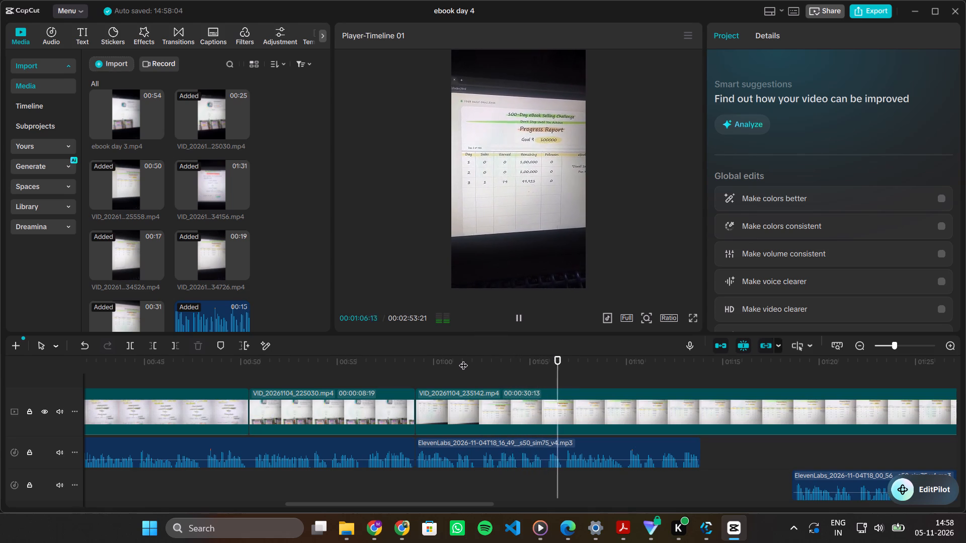
scroll(626, 405, "left", 1)
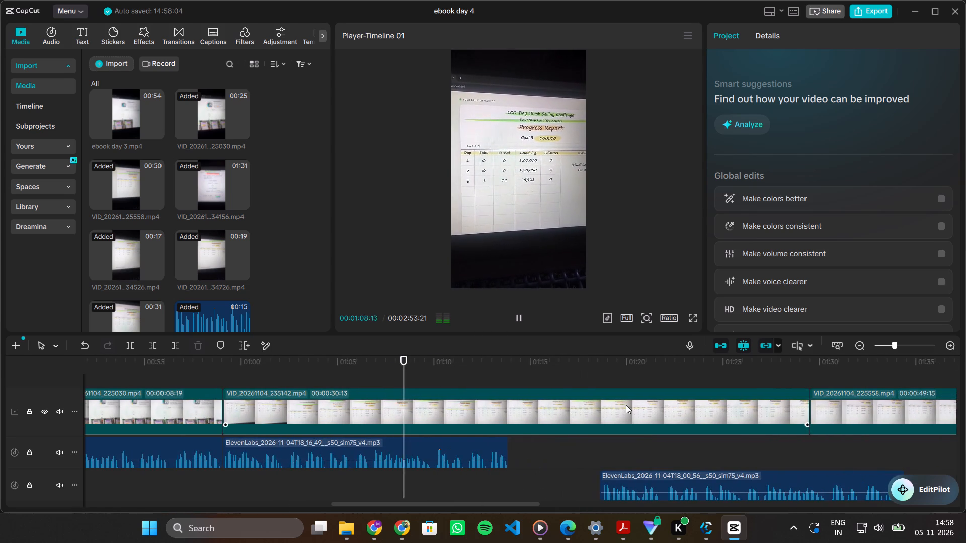
left_click(416, 371)
left_click_drag(416, 371, 226, 389)
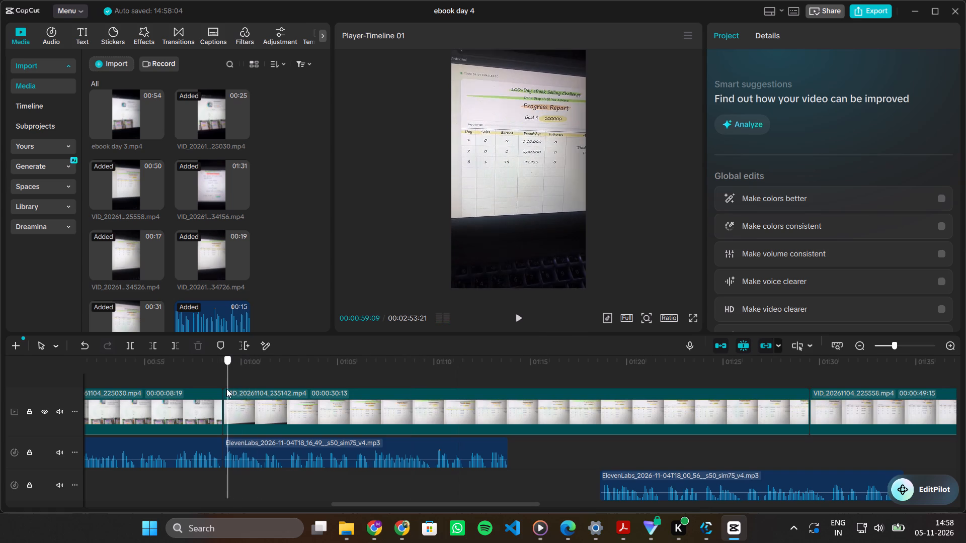
left_click_drag(226, 389, 309, 386)
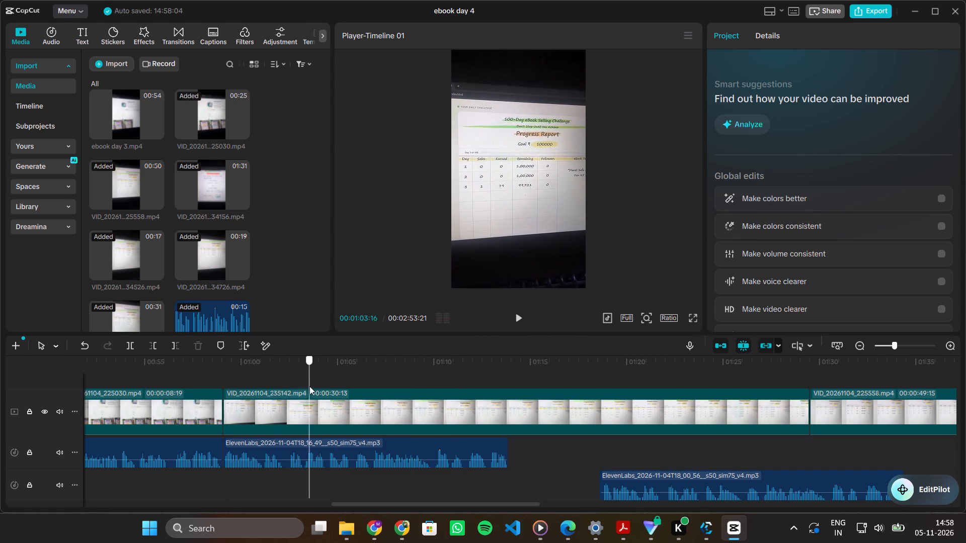
left_click_drag(309, 386, 330, 385)
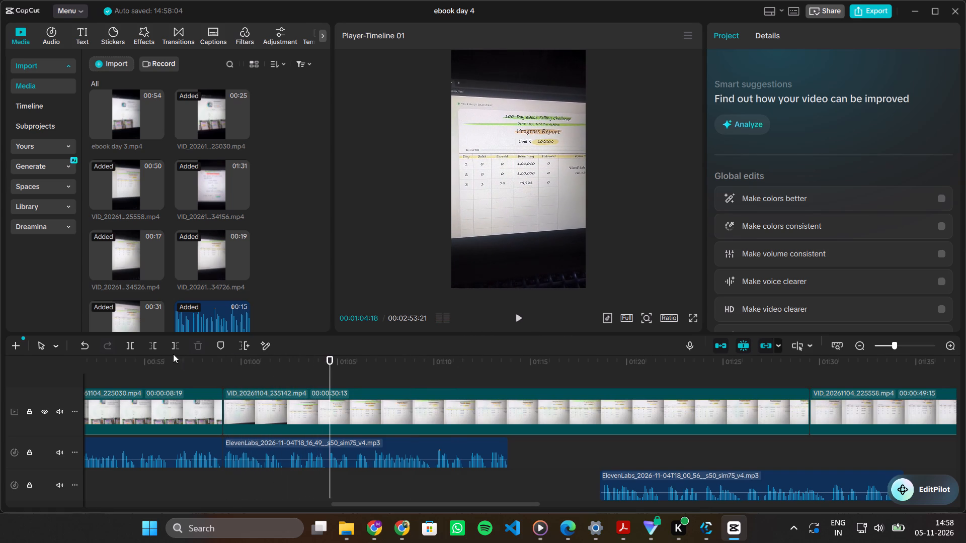
left_click(152, 348)
Scrub the trimmed VID_20261104_235142.mp4 and move it between VID_20261104_234156.mp4 and VID_20261104_225030.mp4 on the main track.
left_click_drag(222, 374, 244, 378)
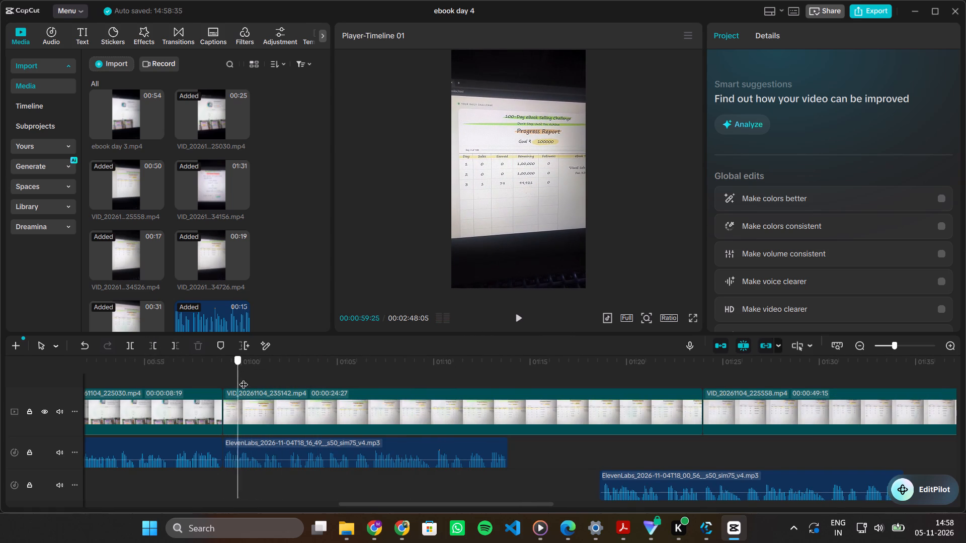
left_click_drag(244, 378, 442, 378)
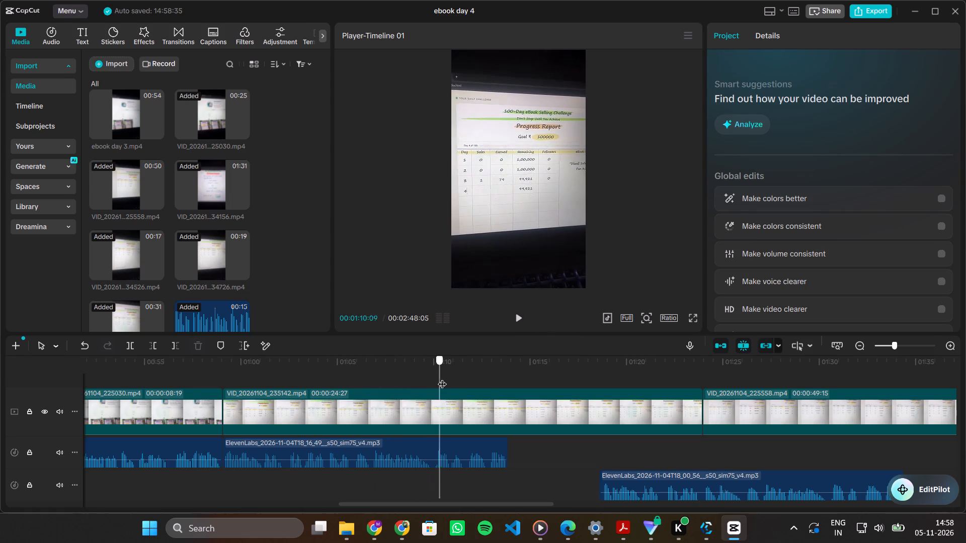
left_click_drag(442, 378, 445, 377)
left_click_drag(320, 409, 206, 393)
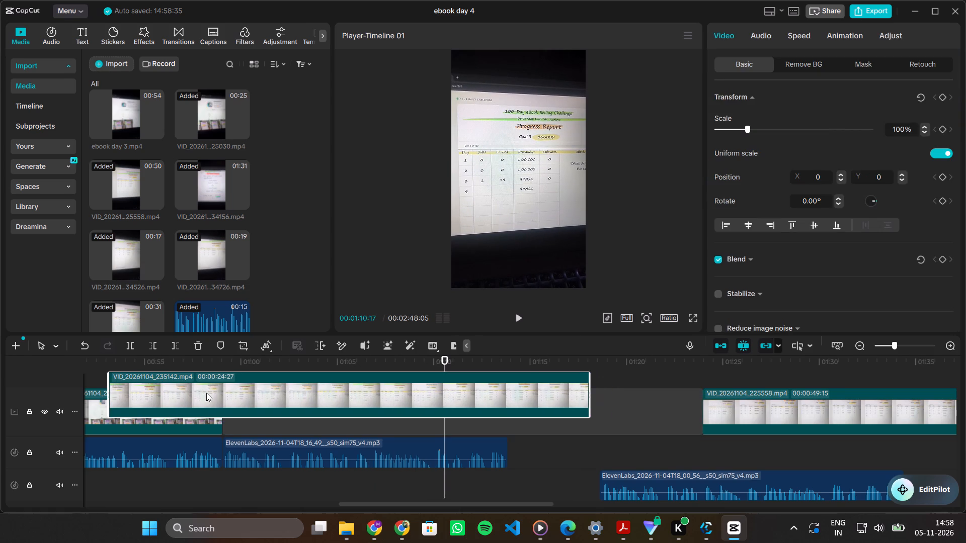
left_click_drag(206, 393, 197, 400)
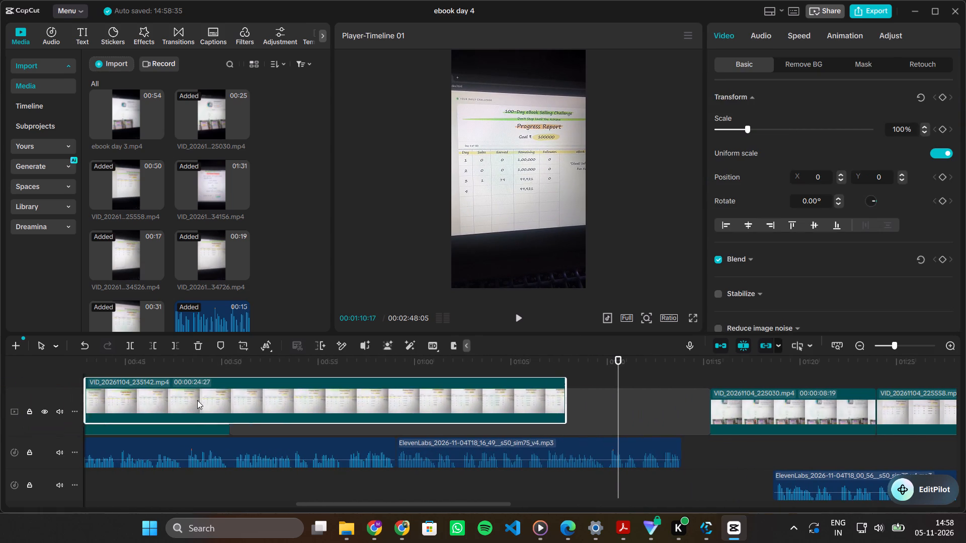
left_click_drag(197, 400, 303, 404)
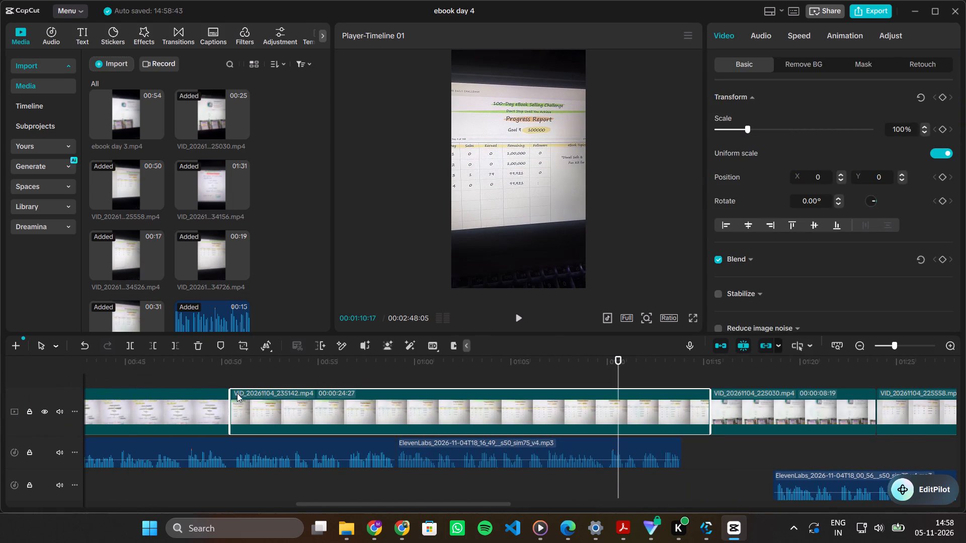
Play VID_20261104_235142.mp4 from its start at 00:00:50:13 to check its progress report footage against both voiceovers.
left_click(212, 389)
key("space")
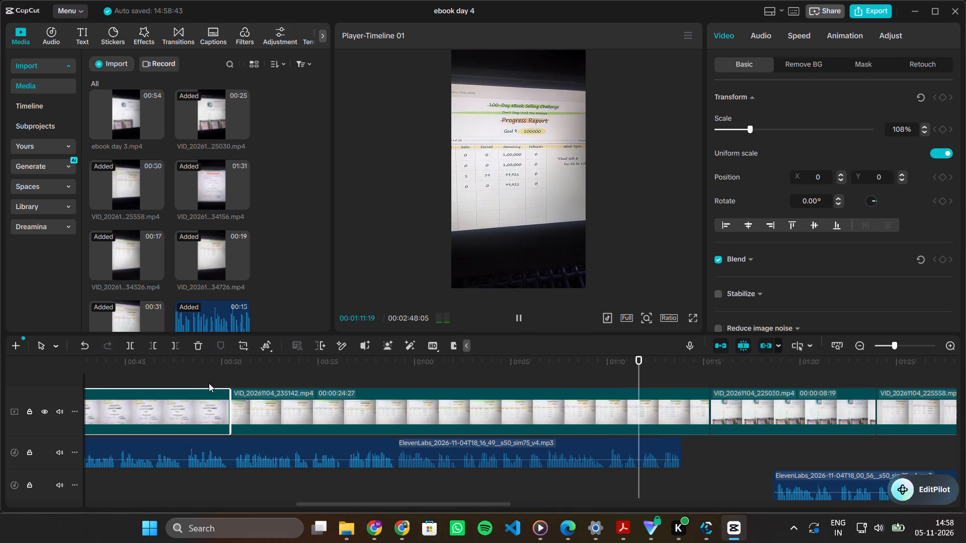
left_click(227, 372)
key("space")
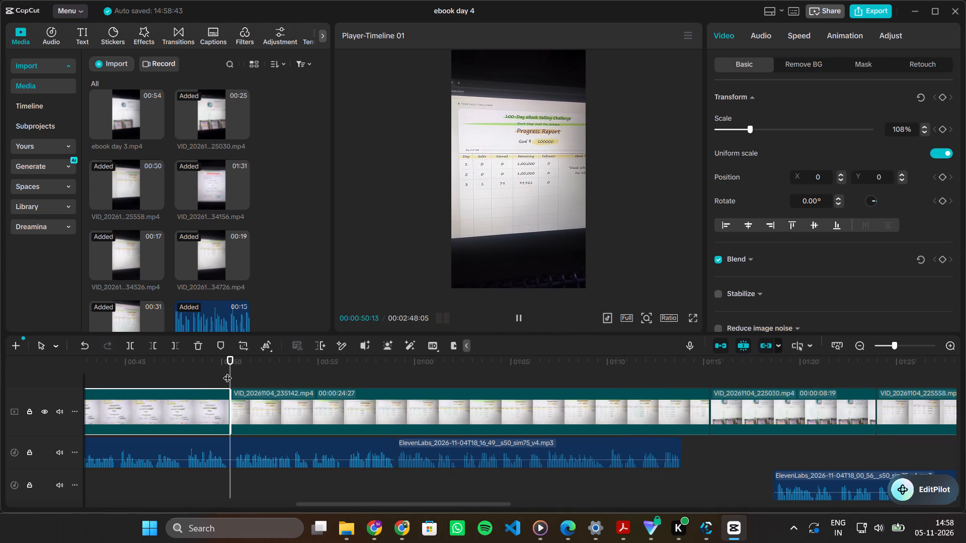
key("space")
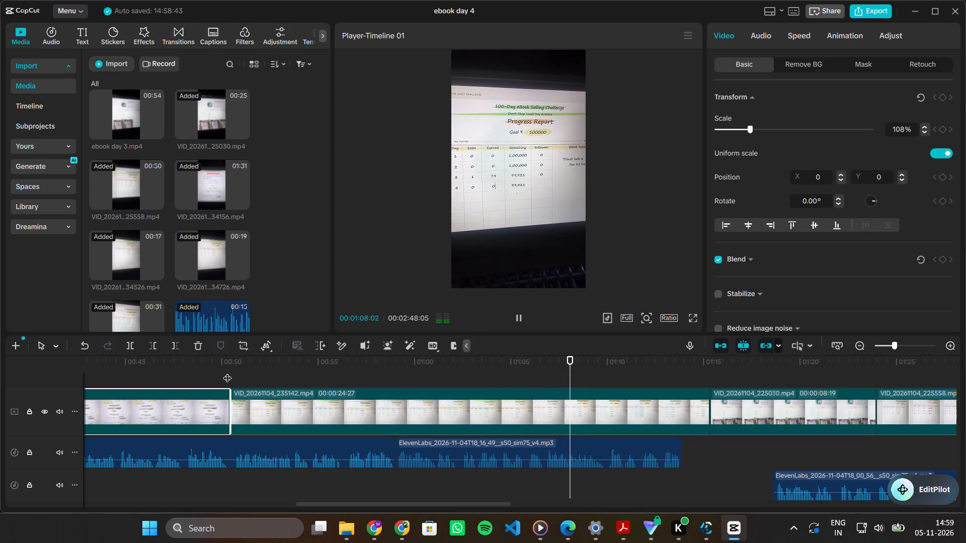
scroll(227, 372, "left", 1)
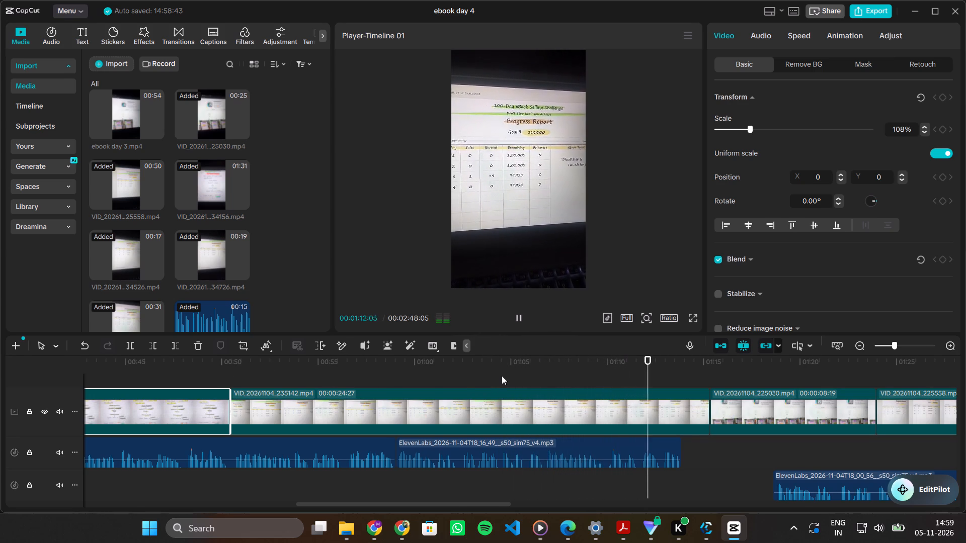
left_click(502, 376)
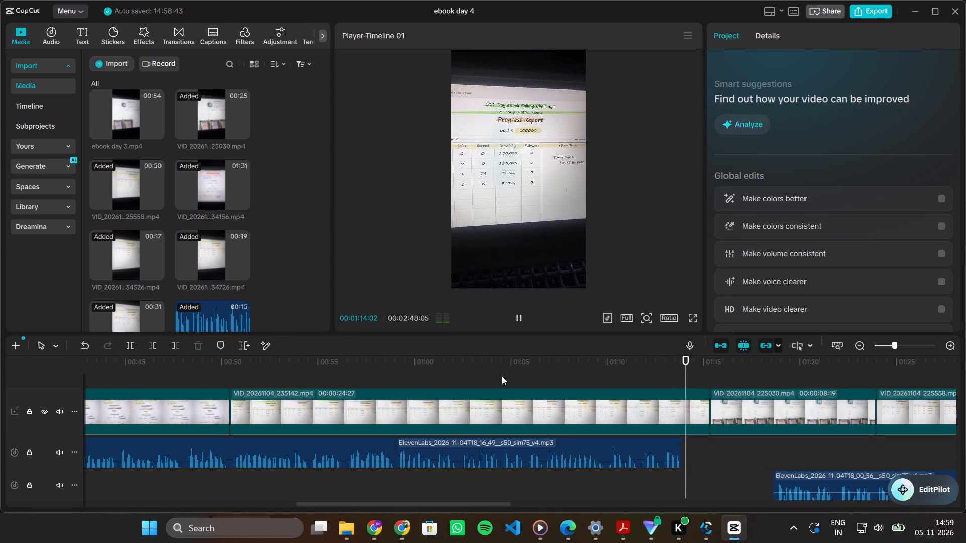
scroll(608, 394, "left", 1)
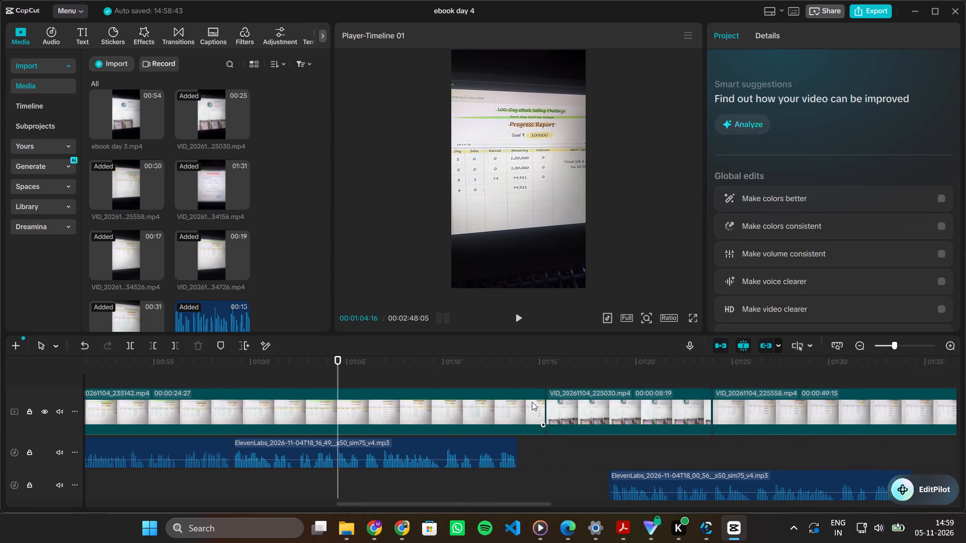
Play VID_20261104_235142.mp4 against the second voiceover and trim its end, leaving a clip length of 00:00:21:07.
left_click(526, 409)
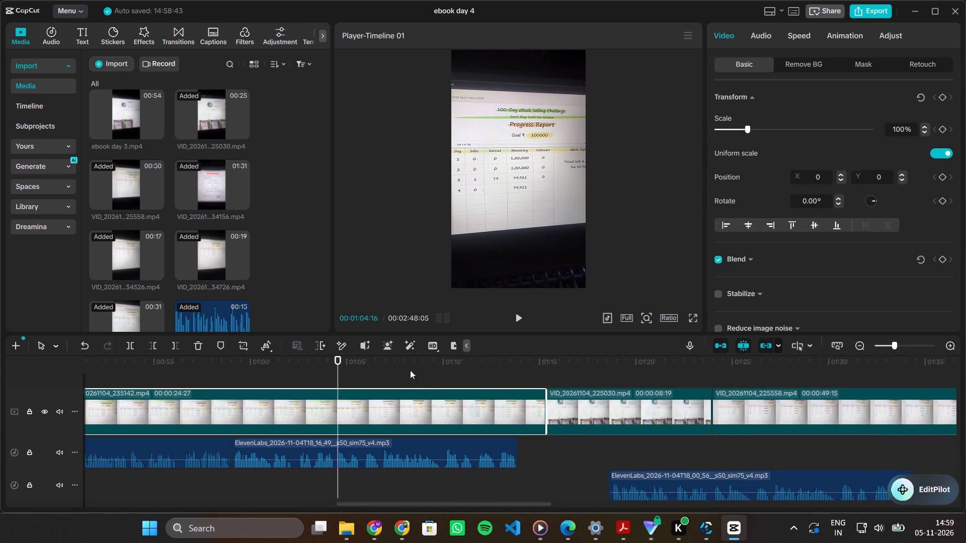
left_click(425, 376)
key("space")
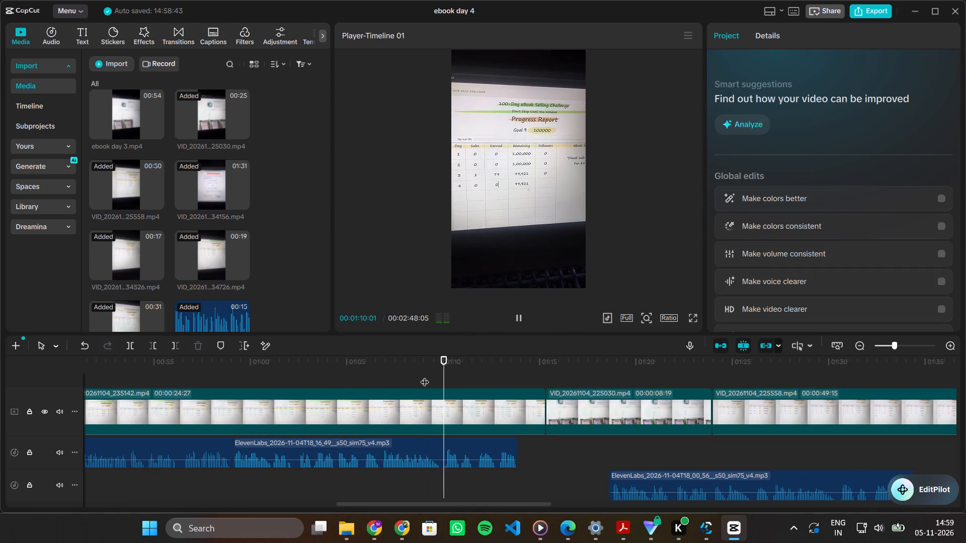
key("space")
key("space")
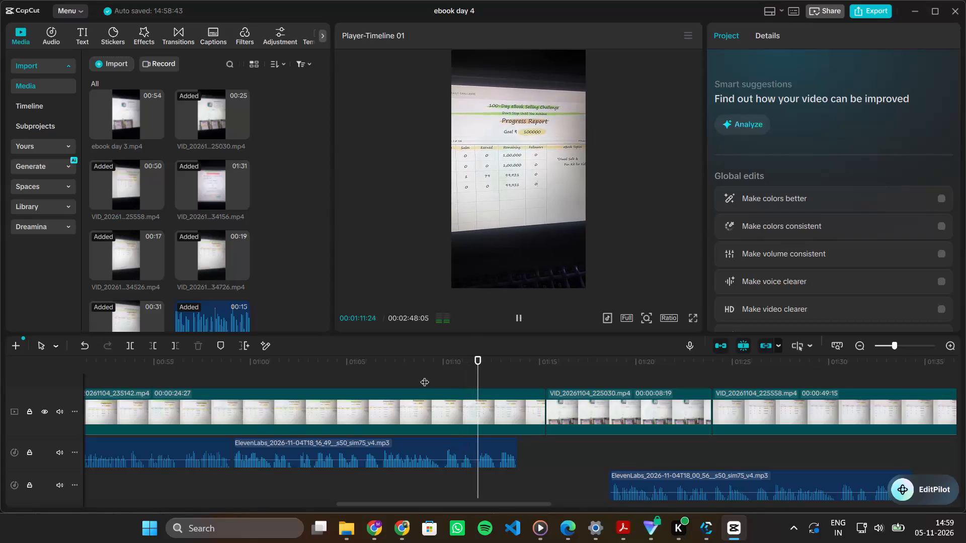
key("space")
left_click(476, 422)
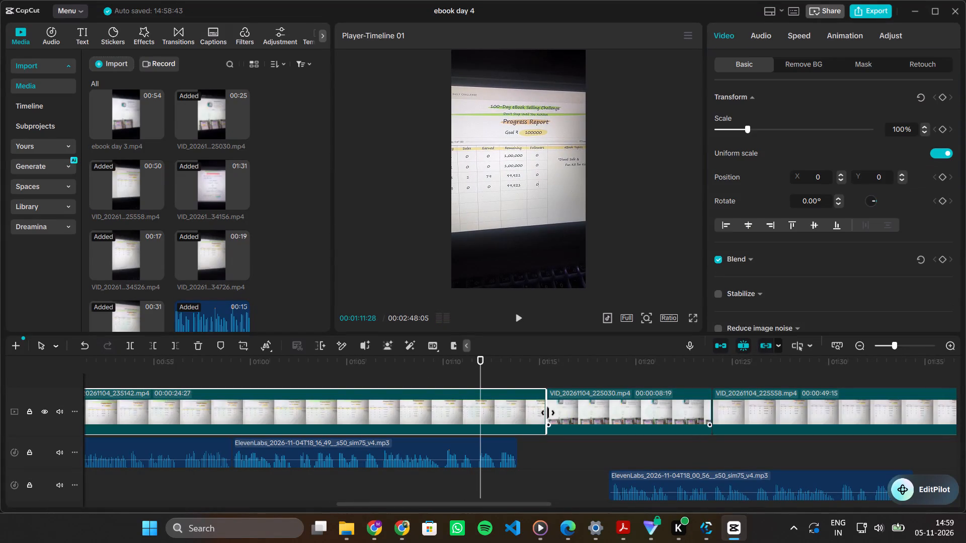
left_click_drag(546, 410, 471, 422)
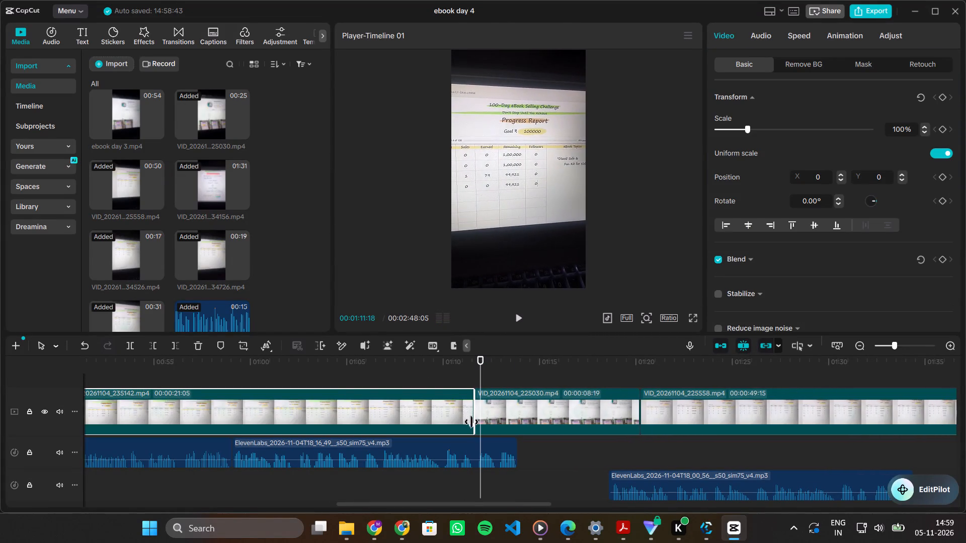
left_click_drag(471, 422, 472, 422)
Play into VID_20261104_225030.mp4 and trim its end back to the second voiceover's end, at 00:01:13:26.
key("space")
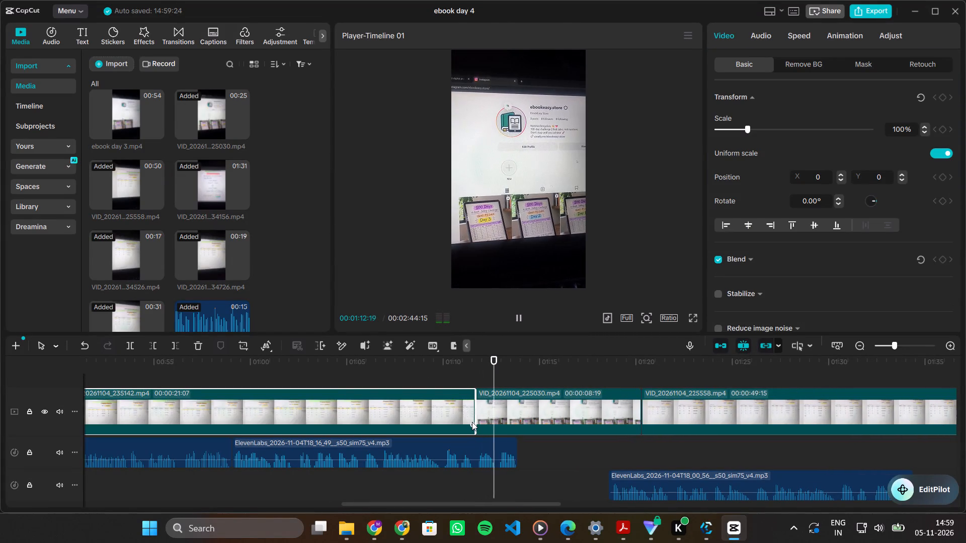
key("space")
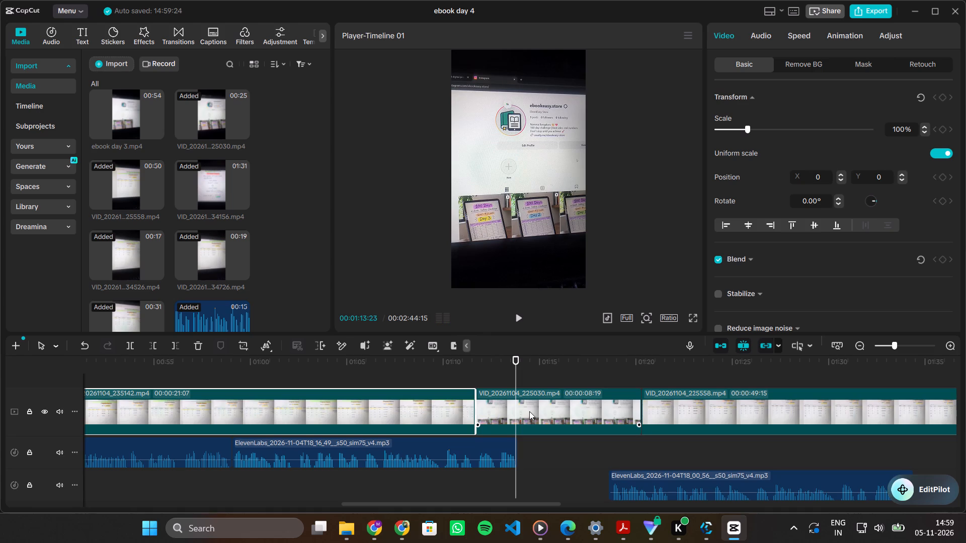
left_click_drag(518, 371, 497, 376)
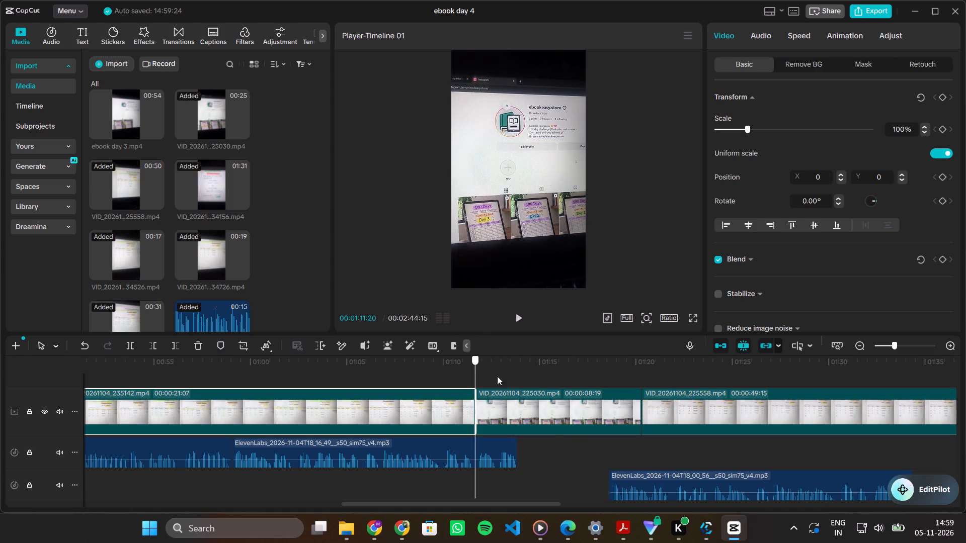
left_click_drag(497, 376, 664, 366)
left_click(604, 393)
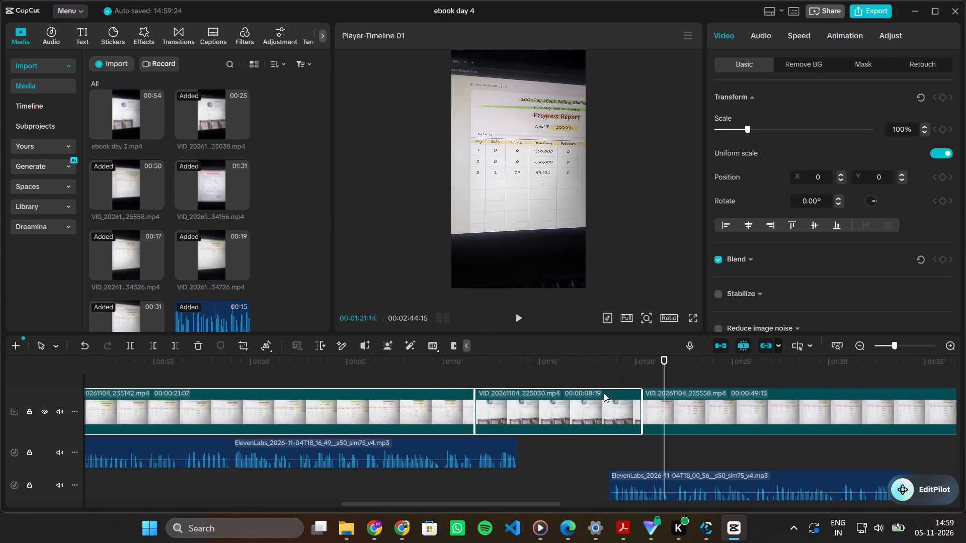
left_click_drag(642, 401, 519, 419)
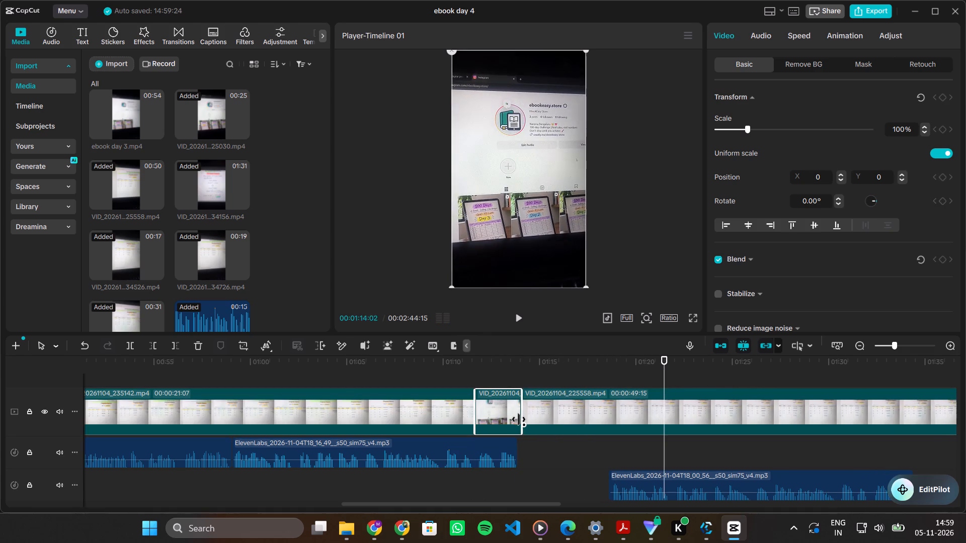
left_click_drag(519, 419, 514, 421)
Delete the leftover third voiceover and all main-track clips after VID_20261104_225030.mp4, starting with VID_20261104_225558.mp4.
scroll(514, 421, "down", 17, "ctrl")
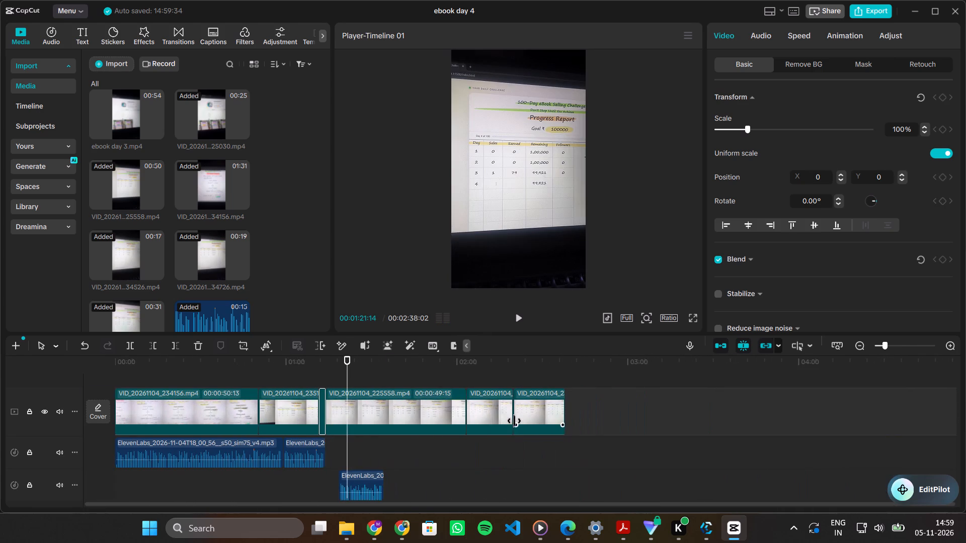
left_click_drag(444, 482, 377, 405)
key("Delete")
left_click_drag(461, 413, 440, 415)
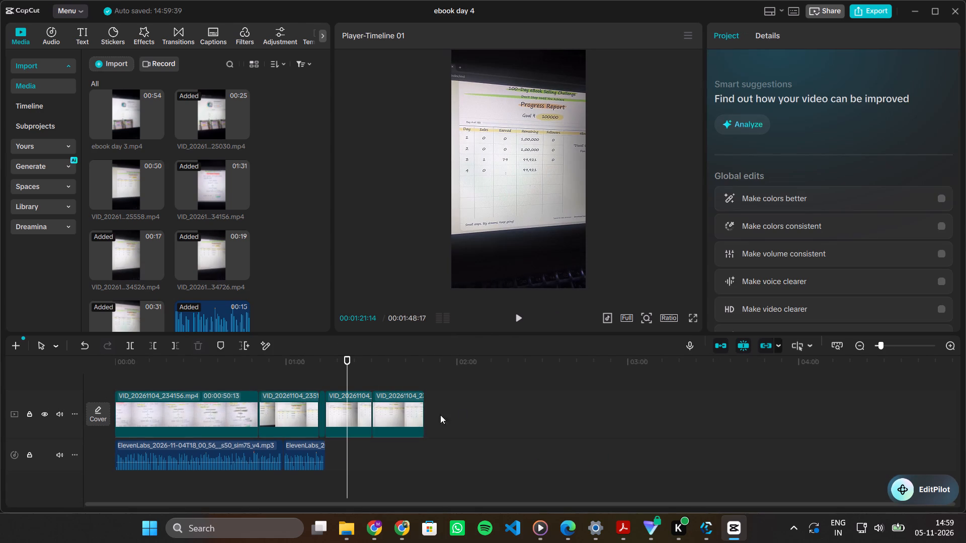
left_click_drag(440, 415, 354, 413)
key("Delete")
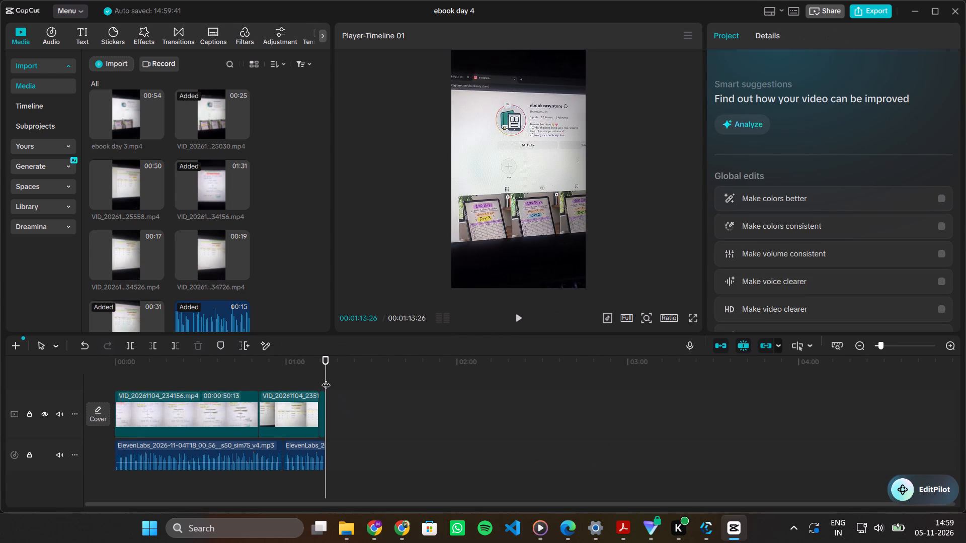
Play the assembled timeline from 00:00:00:00.
left_click_drag(326, 379, 63, 347)
key("space")
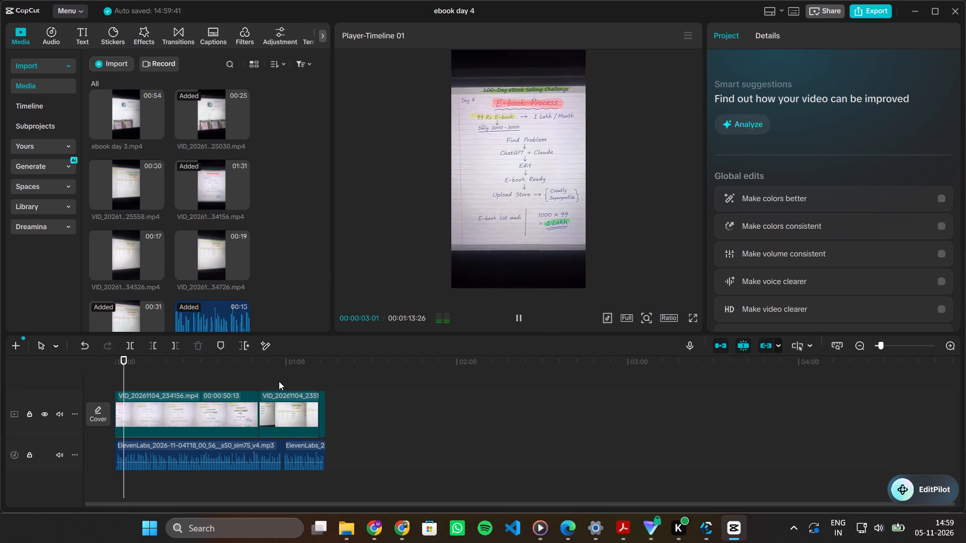
Add the favorite filters 4K, HD Upscale and Clear II to the timeline at 00:00:12:04.
left_click(244, 30)
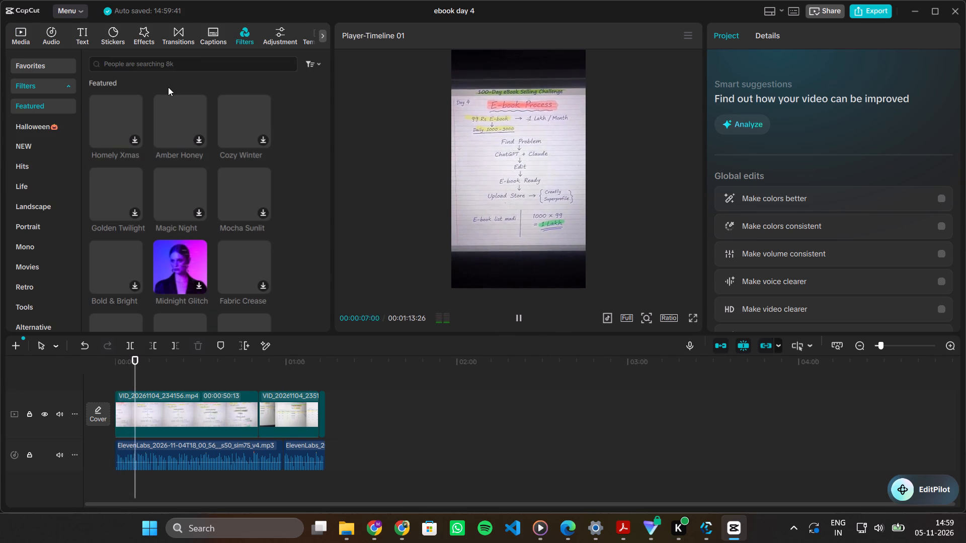
left_click(24, 70)
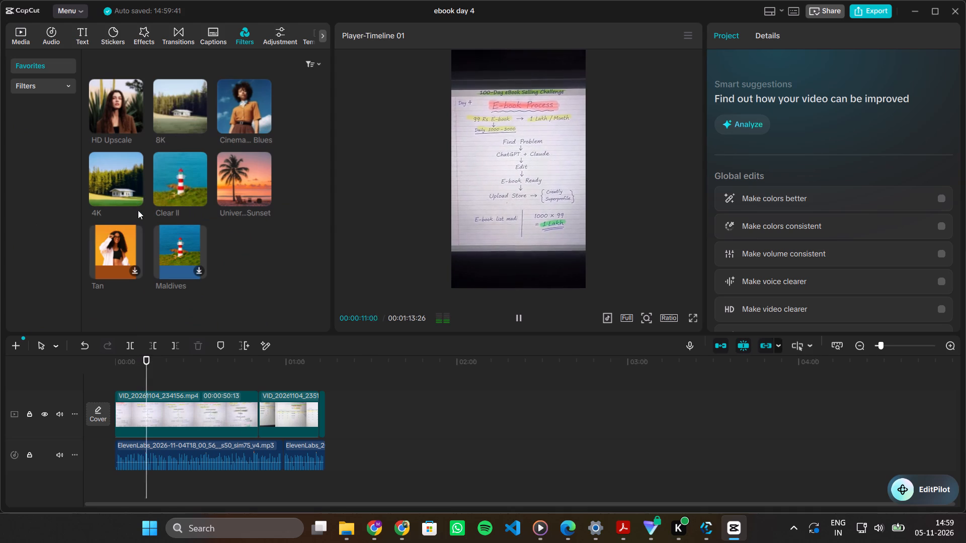
left_click(132, 198)
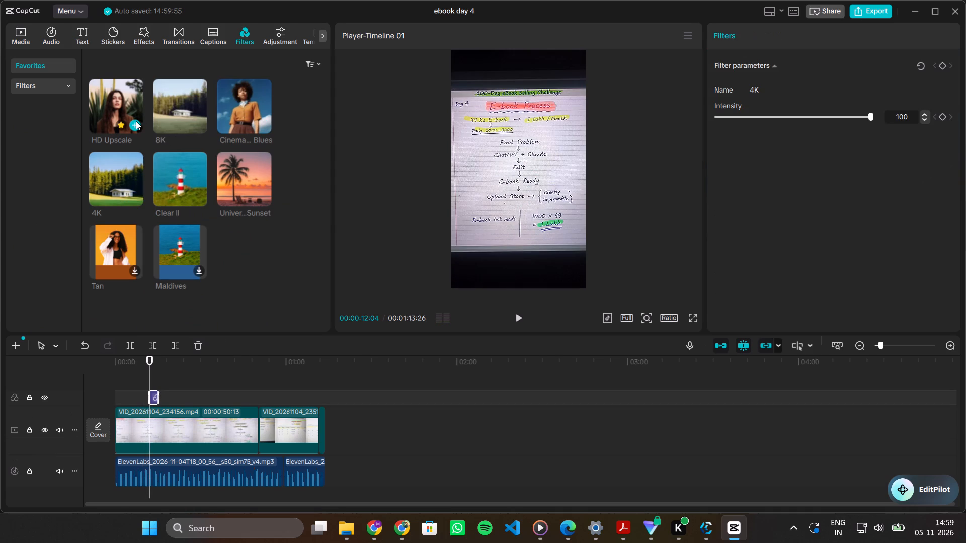
left_click(136, 121)
left_click(198, 194)
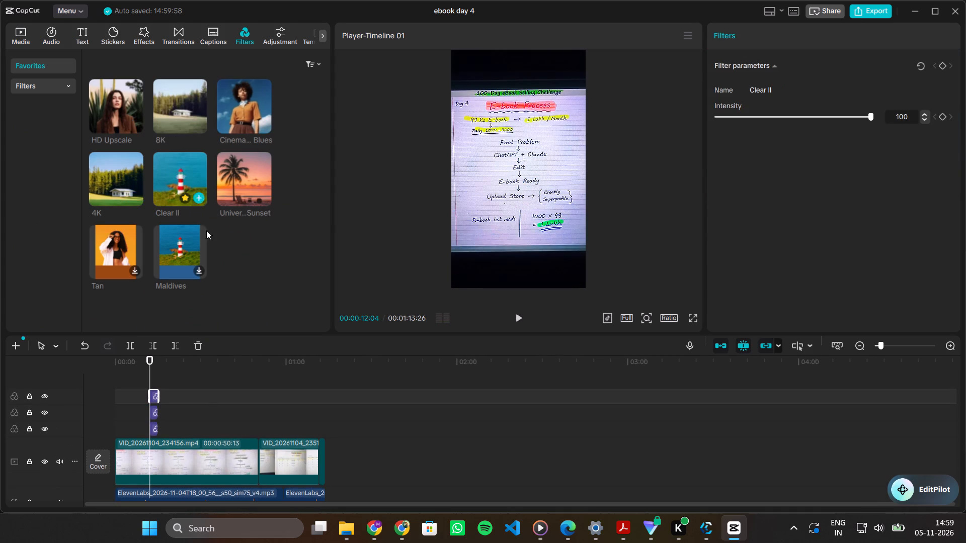
Extend all three filters together to span the whole video, from 00:00:00:00 to the end of the last clip.
left_click_drag(172, 425, 148, 385)
left_click_drag(148, 388, 98, 397)
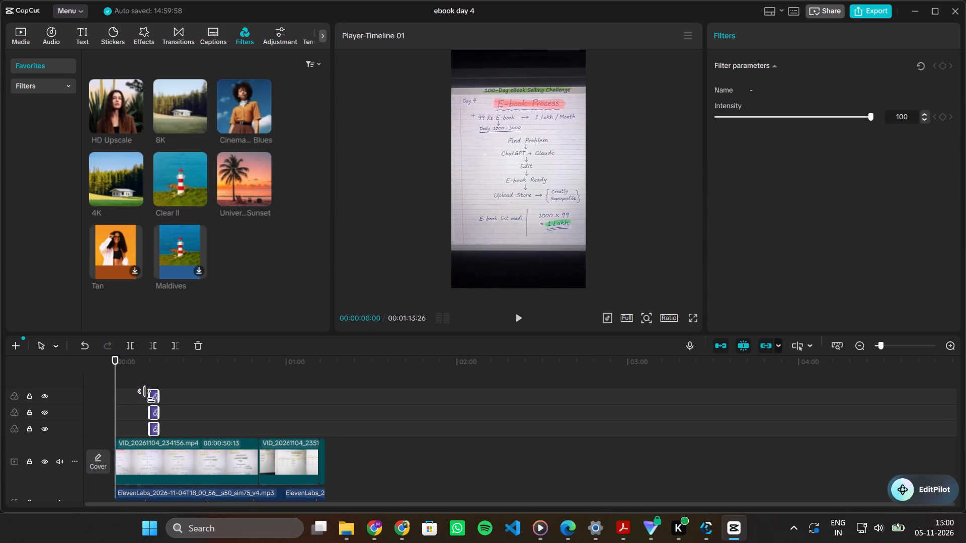
left_click_drag(150, 398, 62, 409)
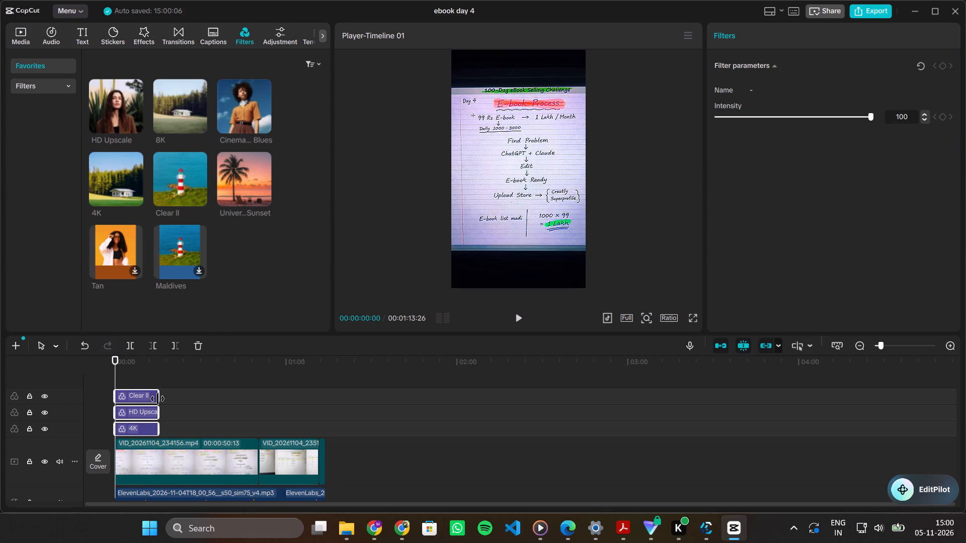
left_click_drag(157, 399, 326, 393)
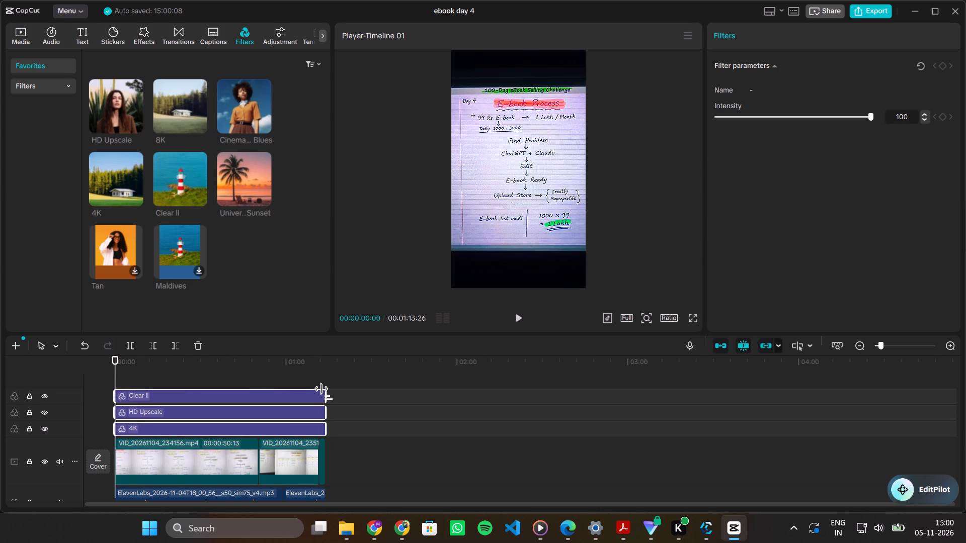
Set the Clear II filter's intensity to 9.
left_click(223, 398)
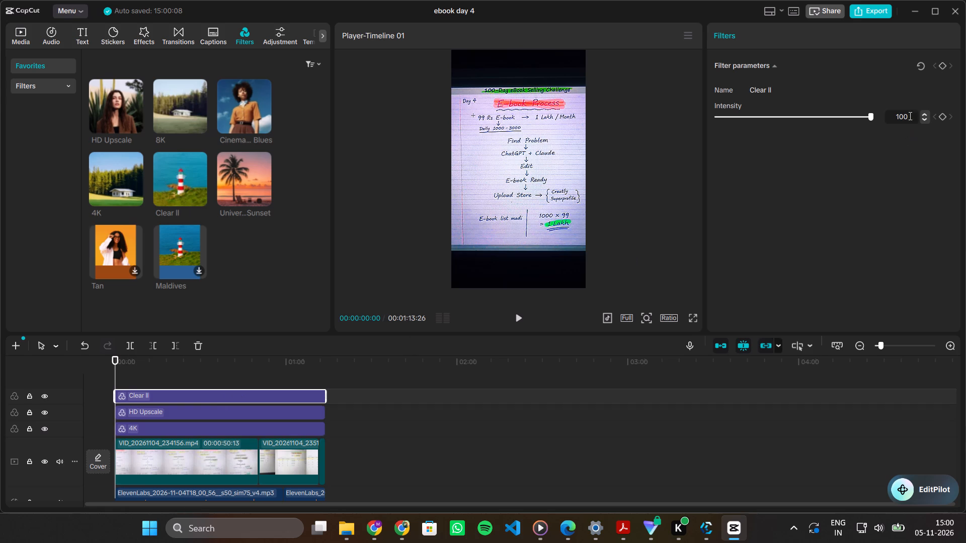
left_click_drag(867, 119, 728, 124)
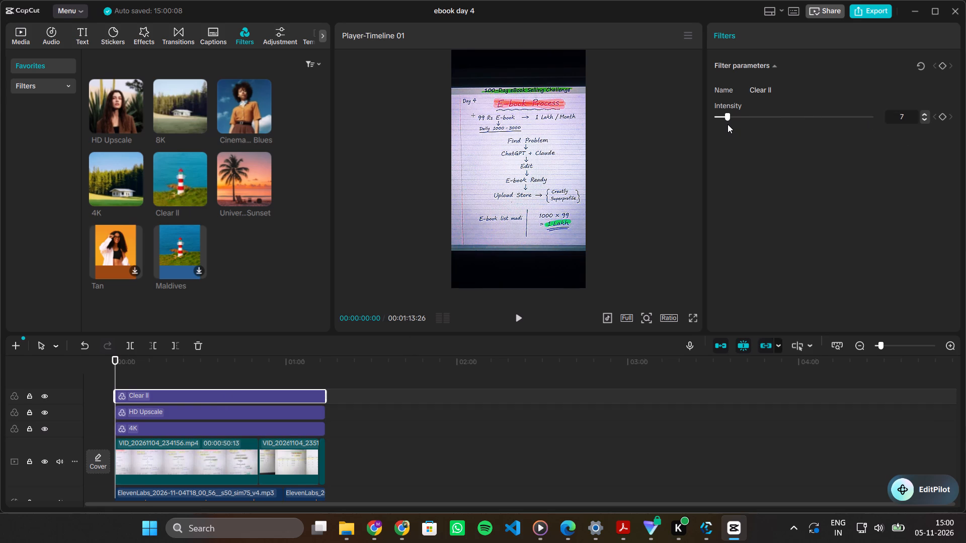
left_click_drag(728, 124, 732, 124)
Set the HD Upscale filter's intensity to 11.
left_click(301, 409)
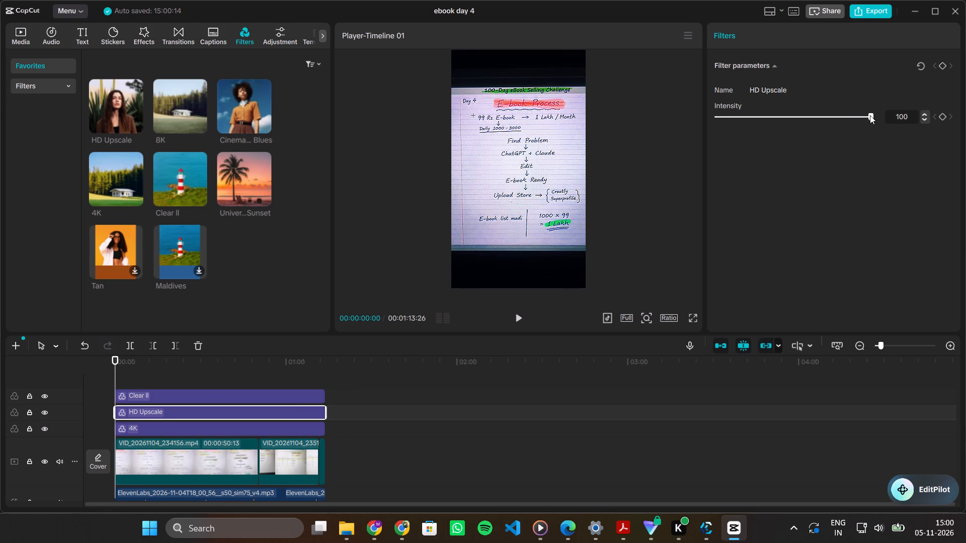
left_click_drag(870, 115, 733, 117)
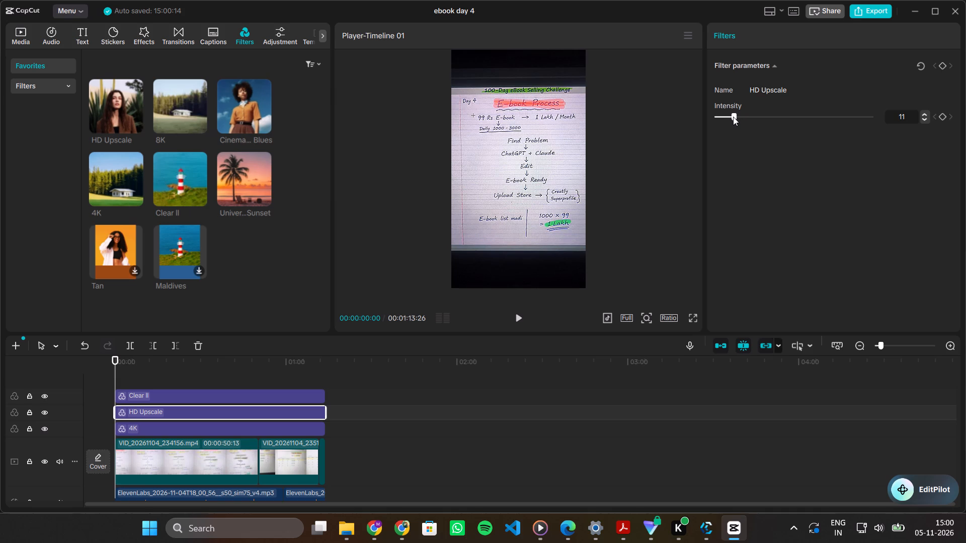
left_click_drag(733, 117, 732, 117)
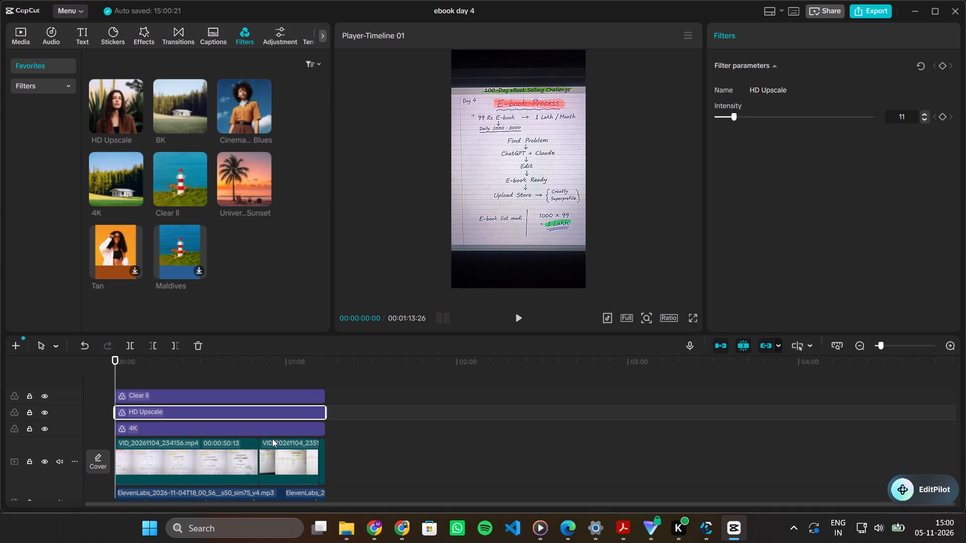
Set the 4K filter's intensity to 30.
left_click(272, 436)
left_click(289, 429)
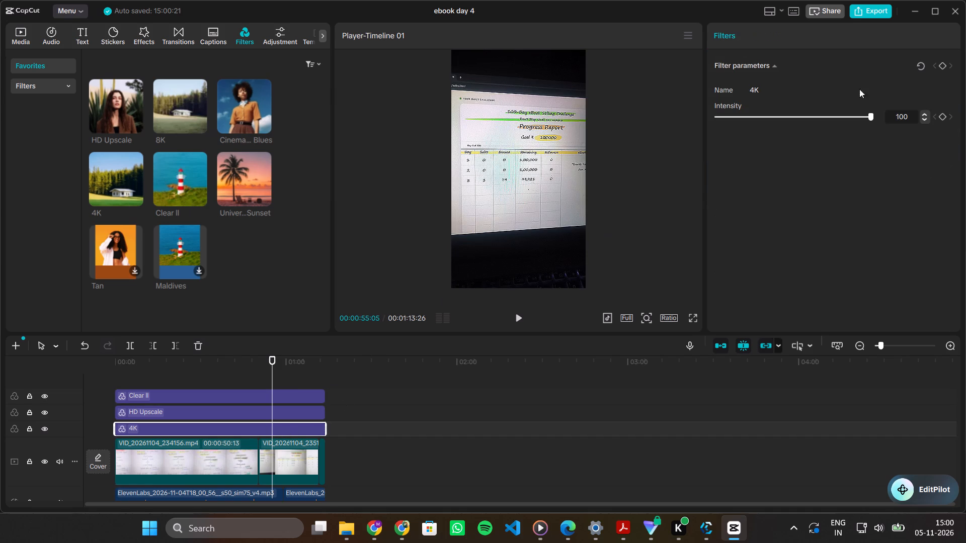
left_click_drag(871, 116, 692, 115)
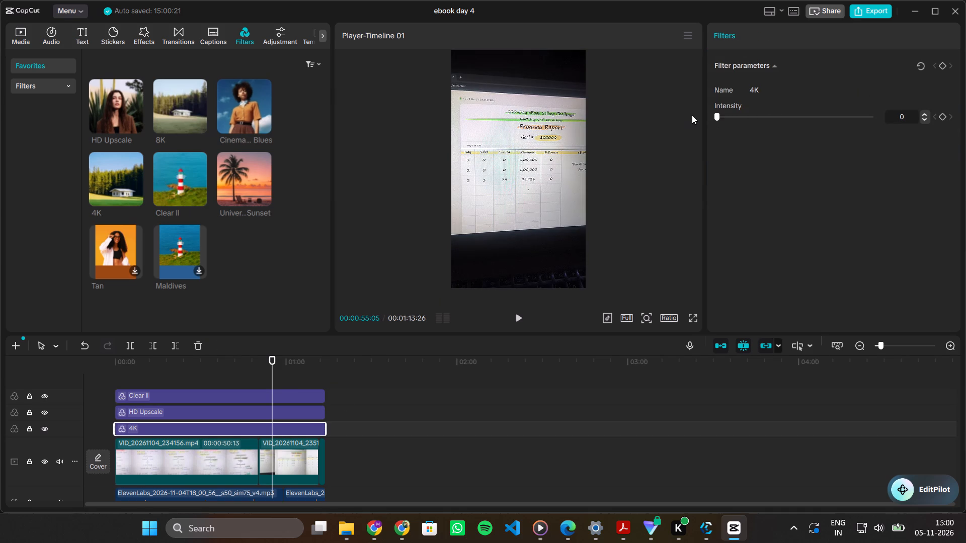
left_click_drag(692, 115, 759, 115)
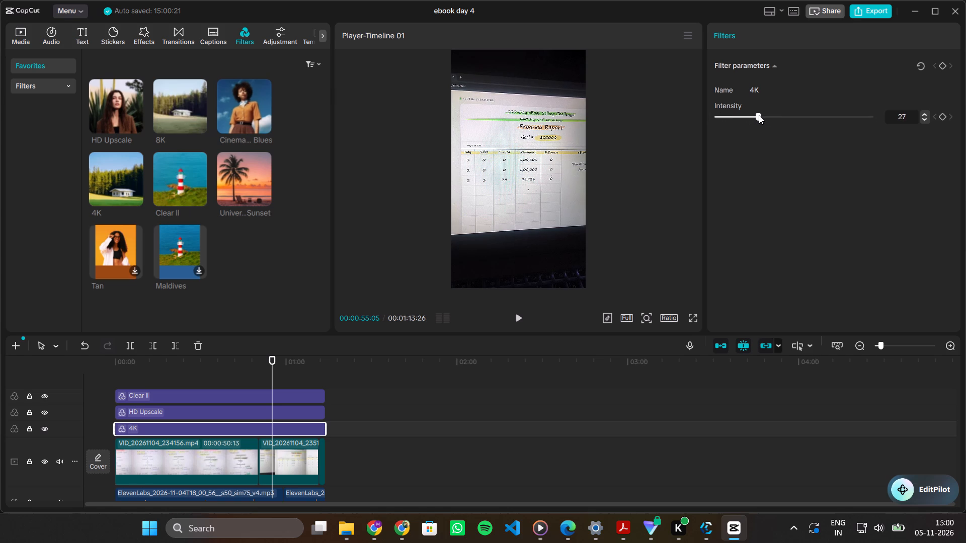
left_click_drag(759, 115, 763, 116)
Stabilize all the main-track video clips together at the Recommended level.
left_click_drag(404, 462, 146, 463)
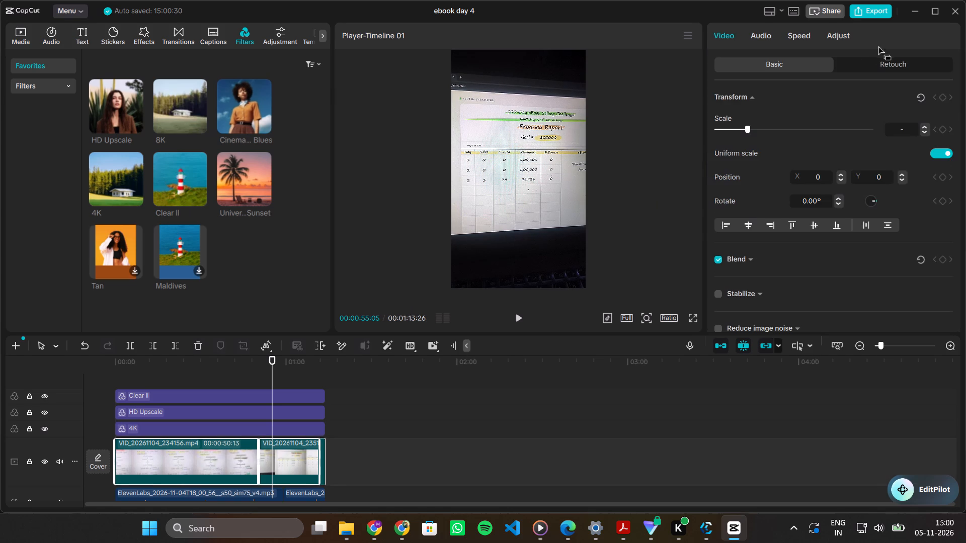
scroll(759, 178, "down", 2)
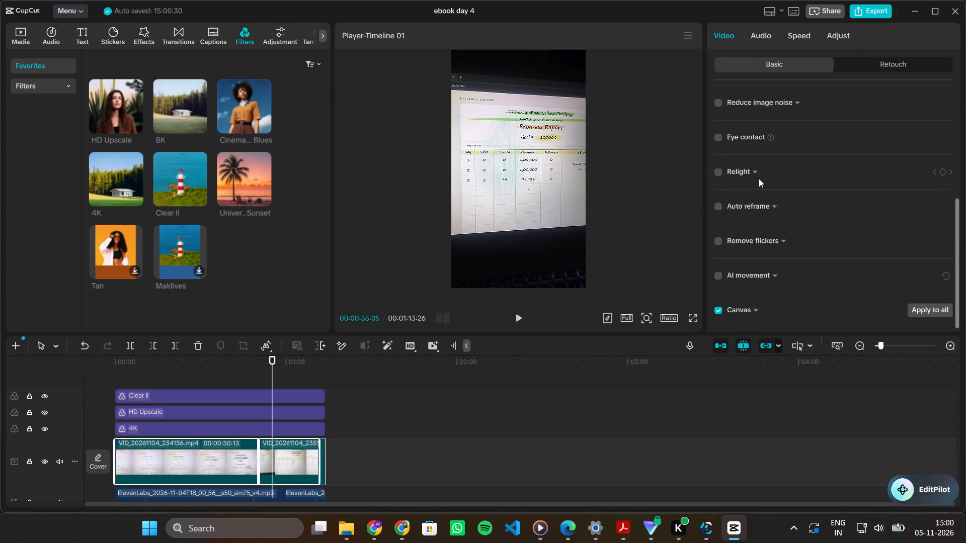
scroll(759, 178, "up", 1)
left_click(727, 231)
scroll(727, 231, "down", 1)
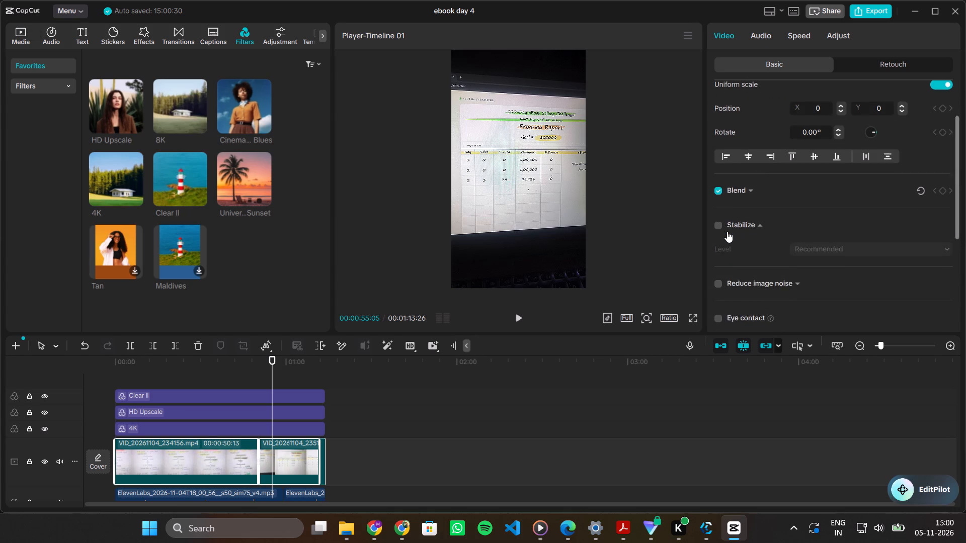
scroll(727, 231, "down", 1)
scroll(730, 126, "up", 1)
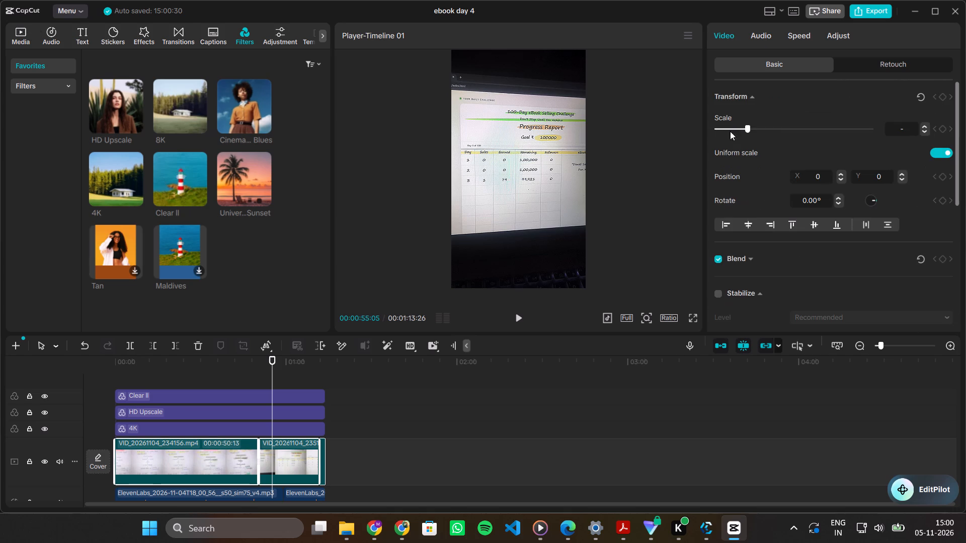
left_click(719, 294)
Turn on flicker removal for all the selected video clips, with Flashlight mode and the Recommended level.
scroll(719, 294, "down", 3)
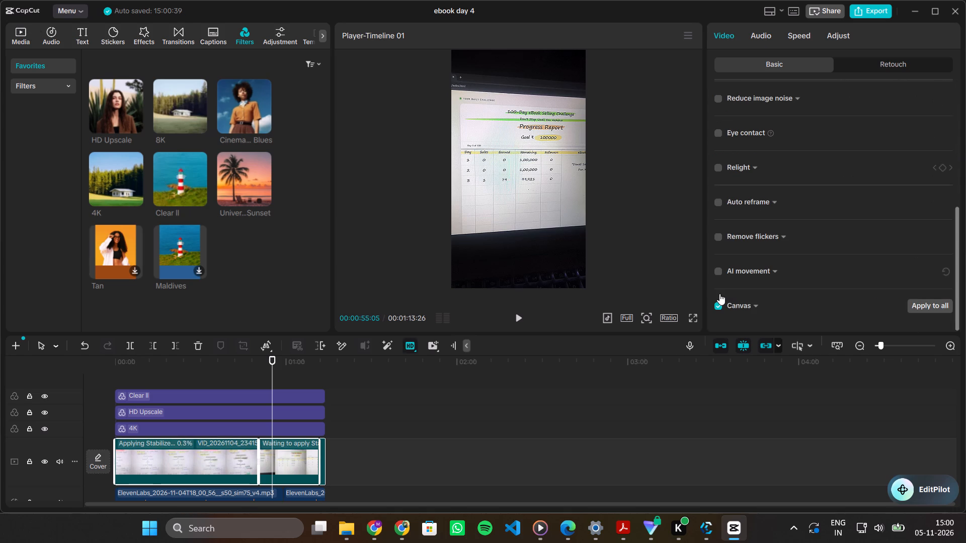
left_click(718, 237)
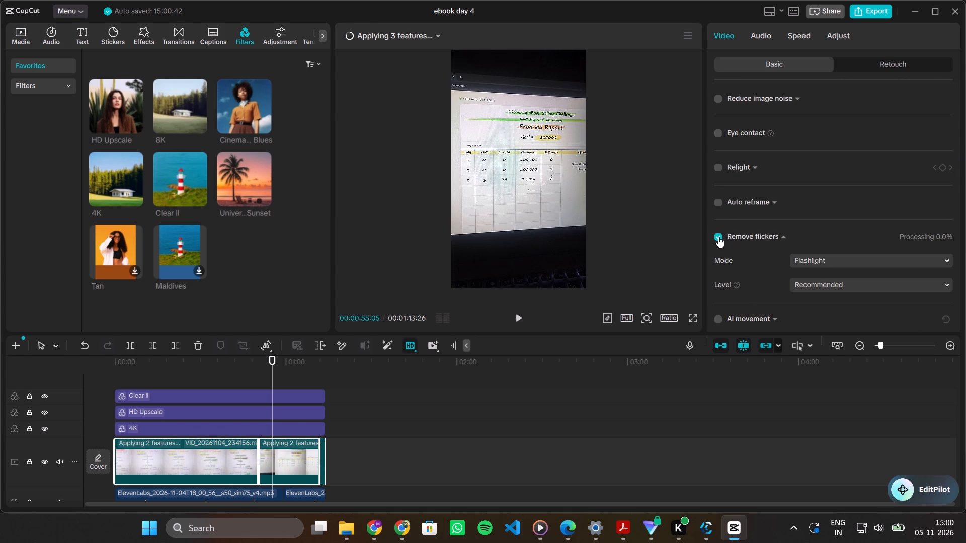
scroll(816, 259, "down", 2)
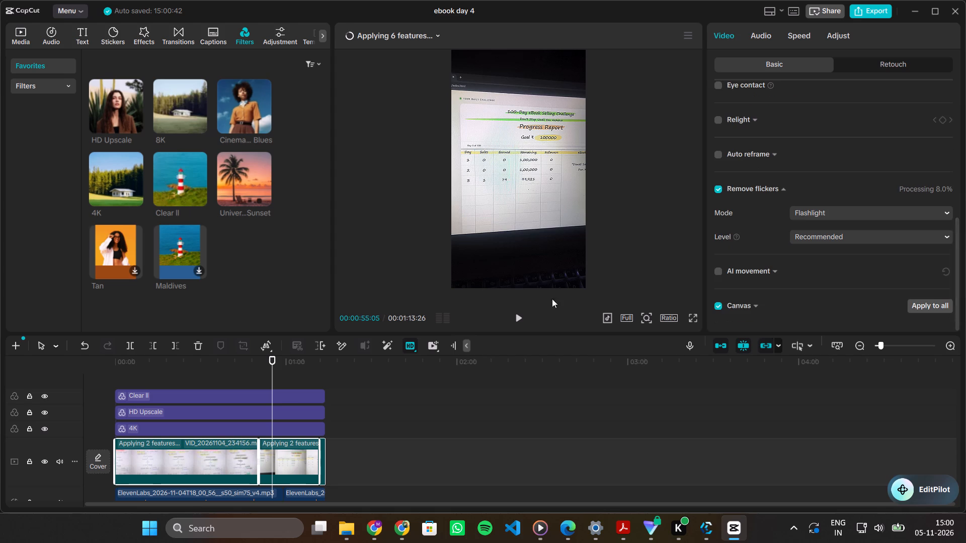
Set the scale of the first video clip, VID_20261104_234156.mp4, to 100%, and deselect it.
left_click(162, 451)
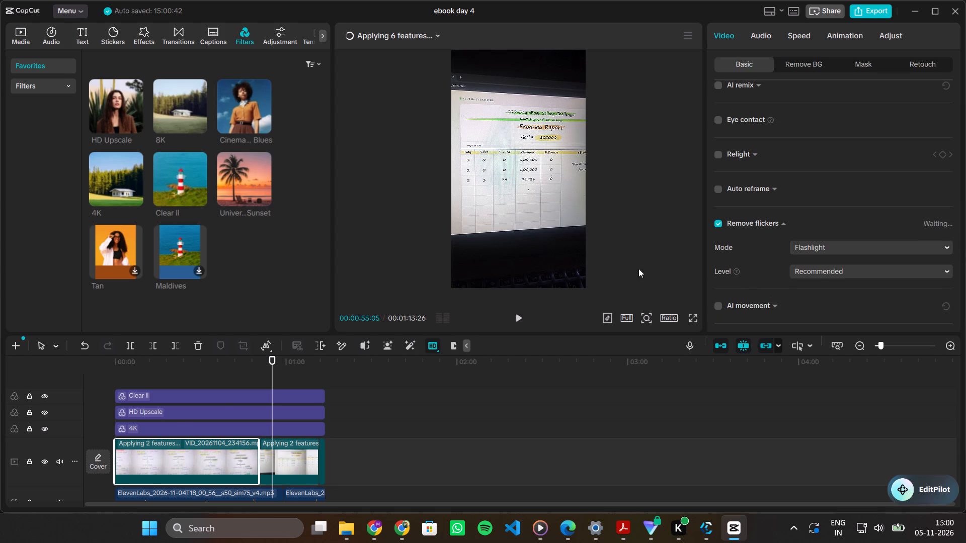
scroll(770, 81, "up", 7)
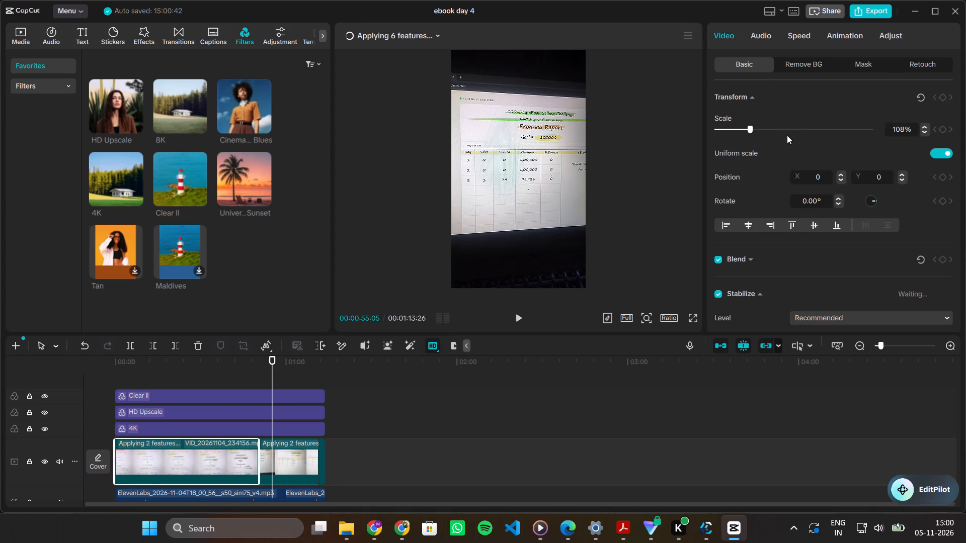
left_click(749, 130)
left_click(471, 261)
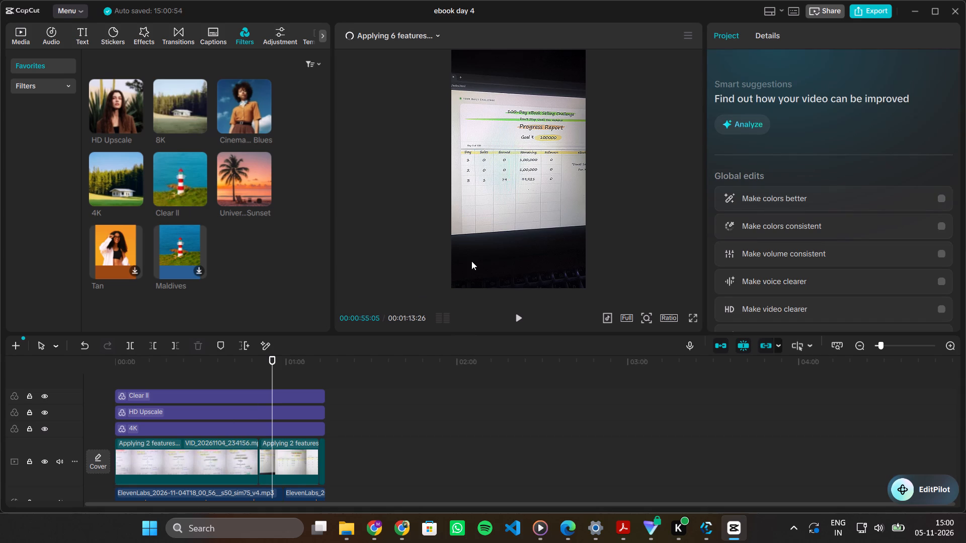
left_click(537, 135)
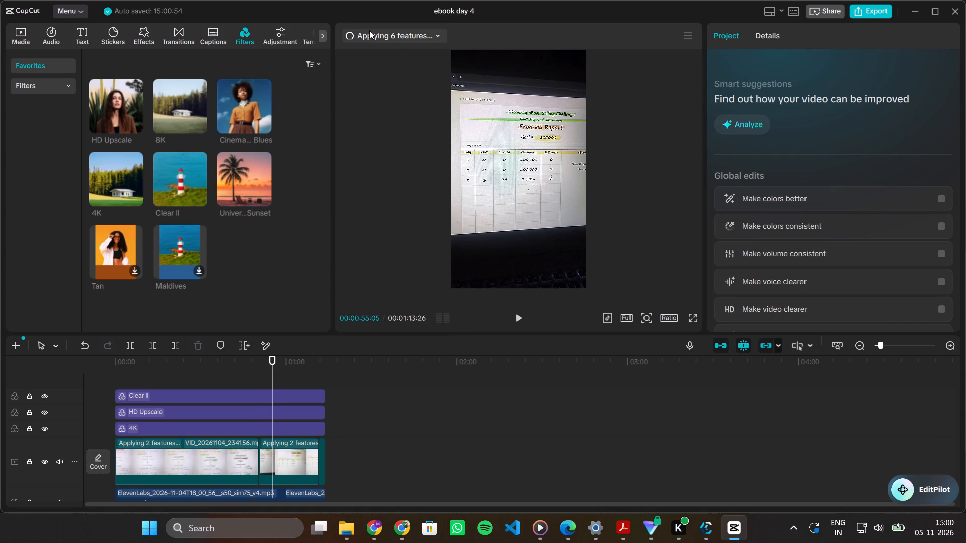
Check the processing progress of the stabilization and flicker removal for each clip.
left_click(371, 33)
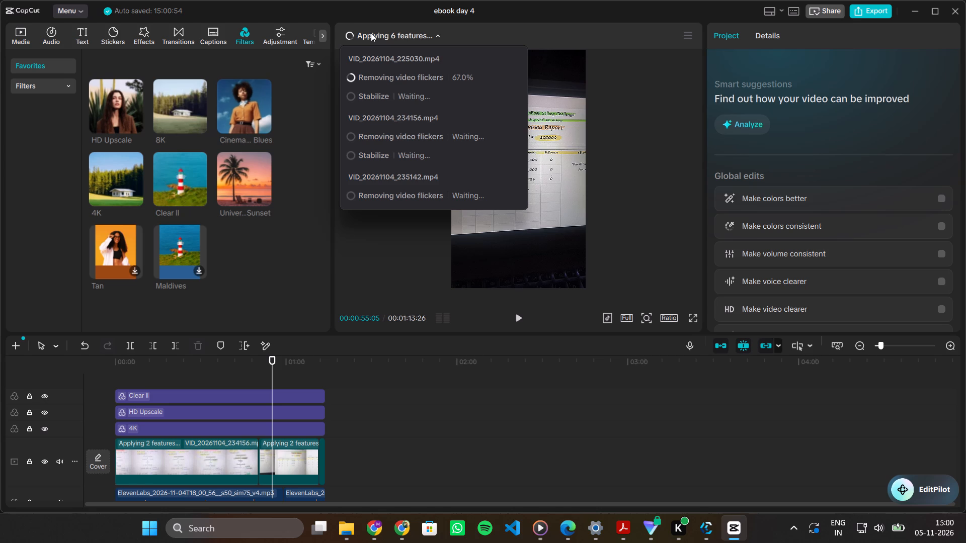
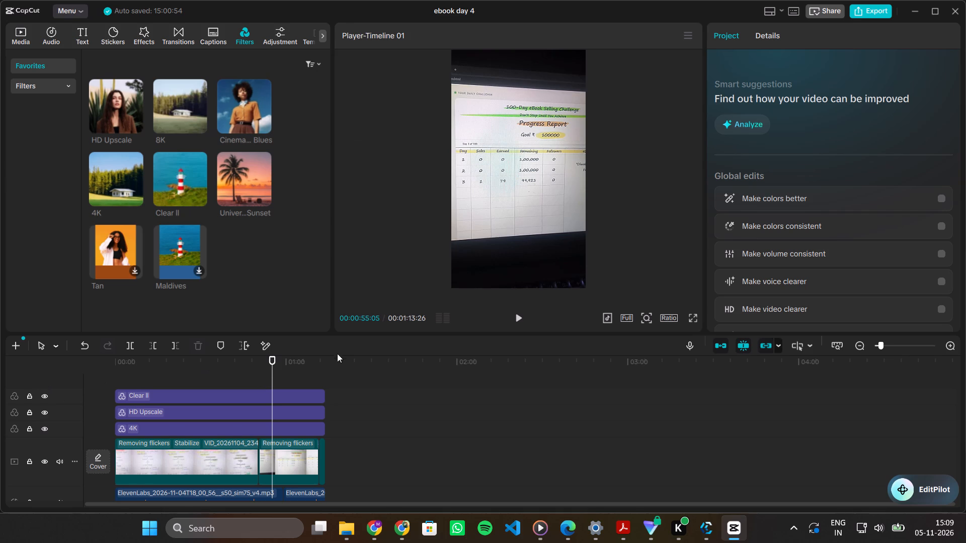
Scrub and play back the timeline from start to end to review the stabilized, flicker-removed clips.
left_click_drag(274, 370, 328, 360)
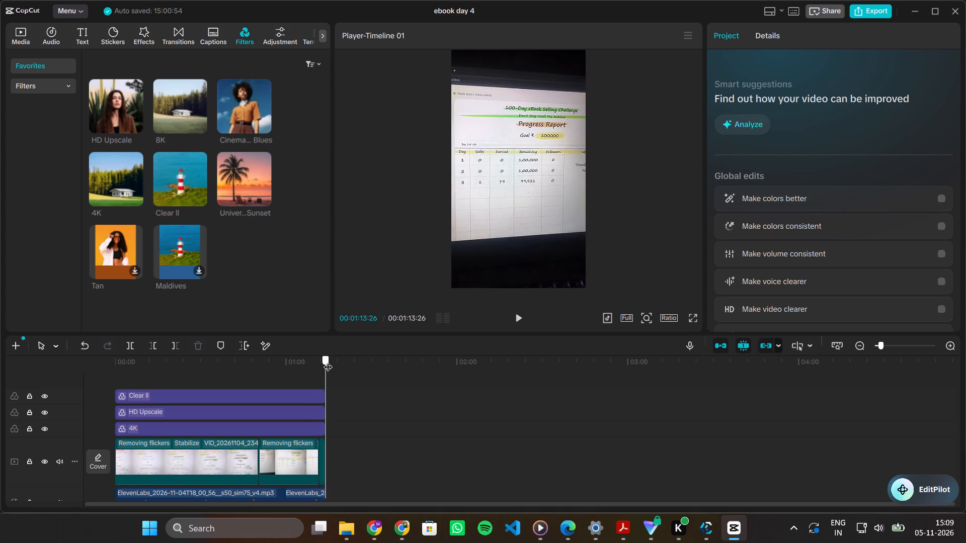
left_click_drag(328, 360, 83, 374)
key("space")
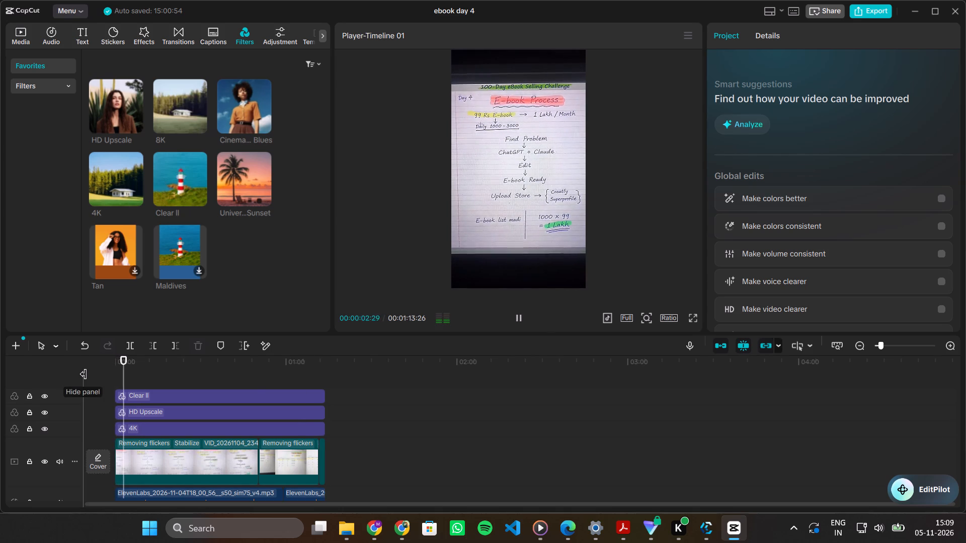
key("space")
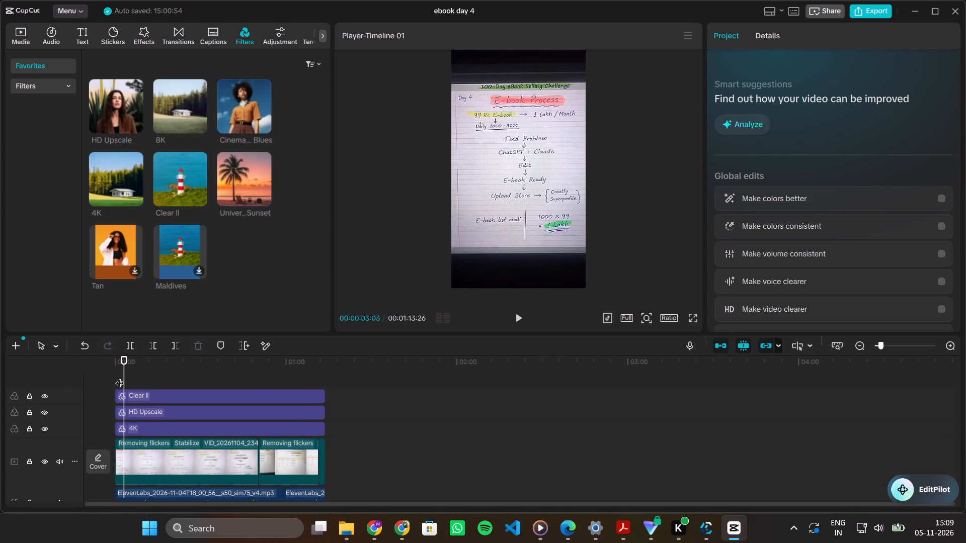
left_click_drag(124, 376, 391, 388)
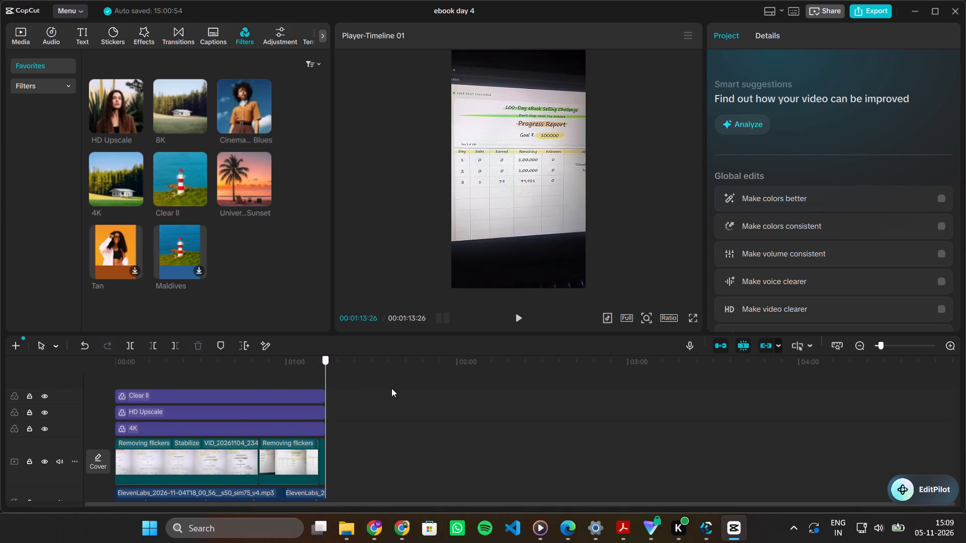
left_click_drag(391, 388, 59, 408)
key("space")
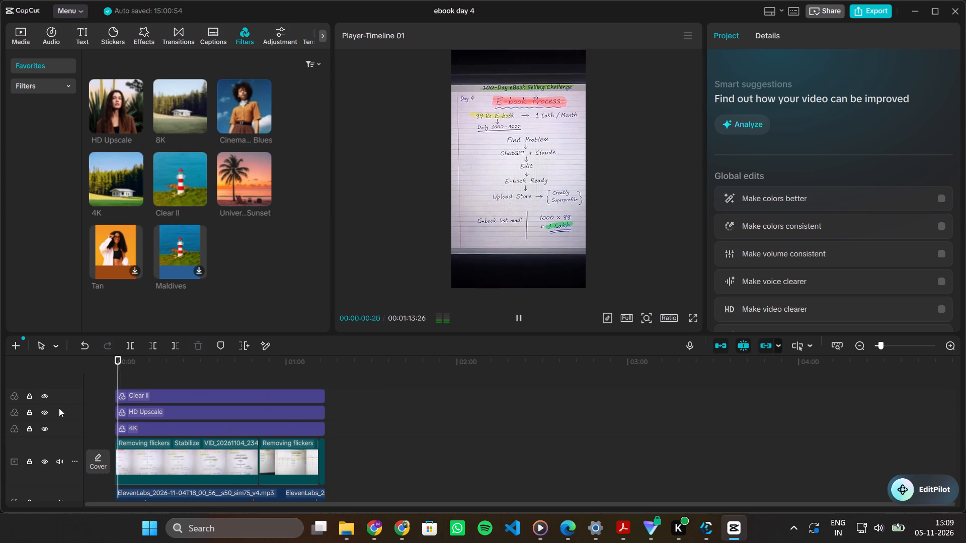
left_click(145, 372)
left_click_drag(145, 372, 122, 386)
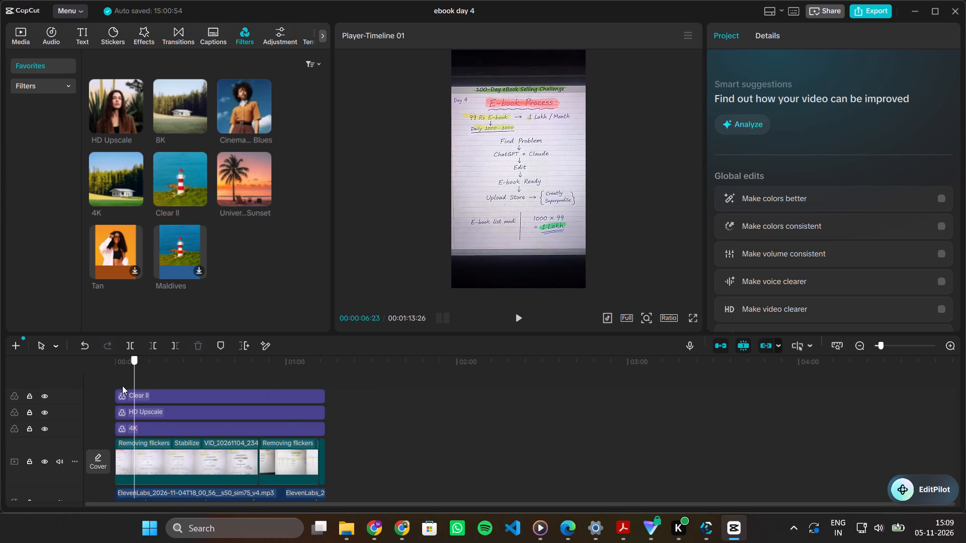
left_click_drag(122, 386, 111, 390)
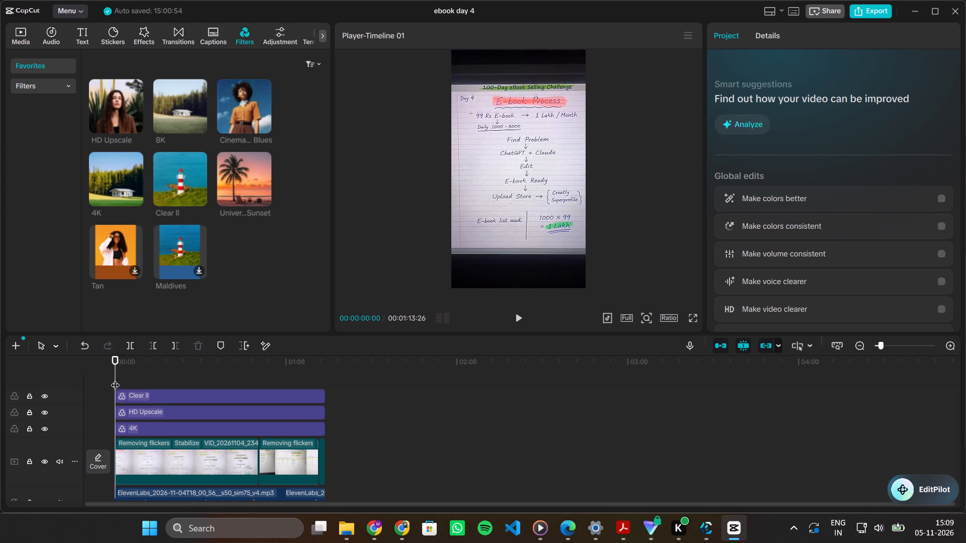
left_click_drag(116, 376, 332, 400)
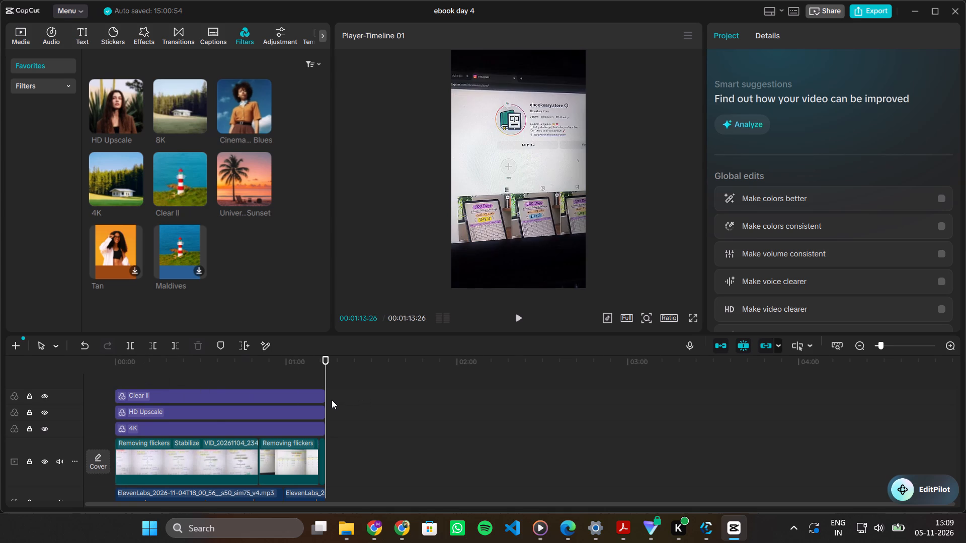
scroll(332, 400, "up", 14, "ctrl")
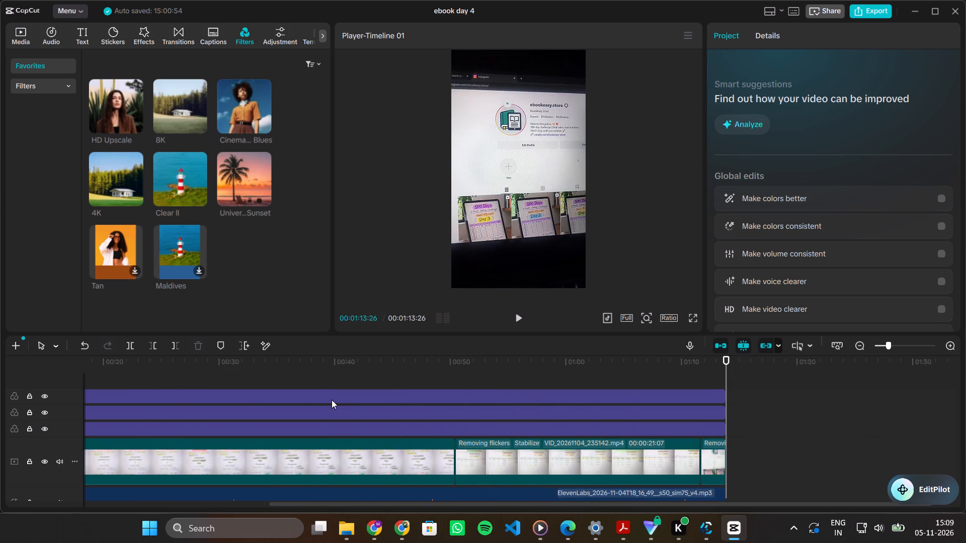
scroll(332, 400, "right", 5)
scroll(165, 377, "down", 5, "ctrl")
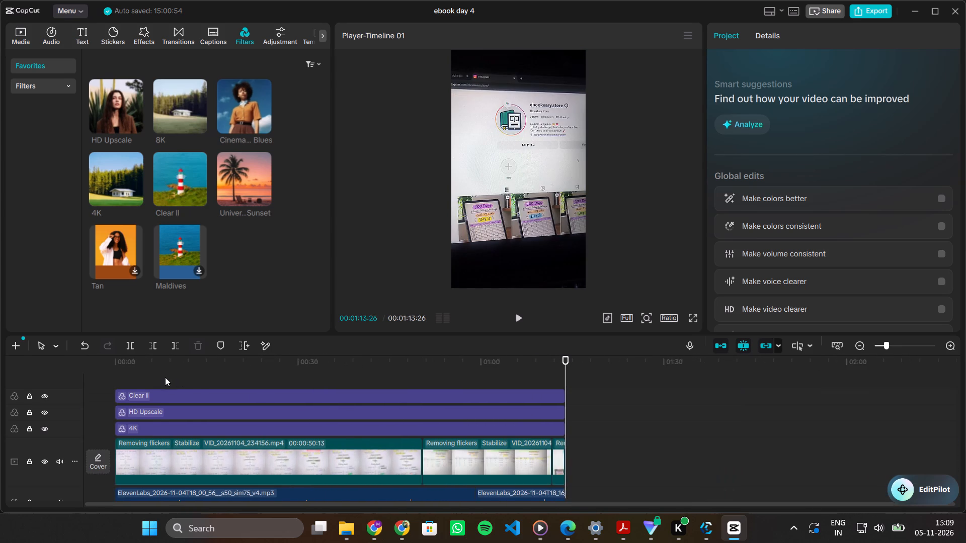
scroll(165, 377, "down", 2, "ctrl")
left_click(144, 378)
left_click_drag(144, 378, 104, 381)
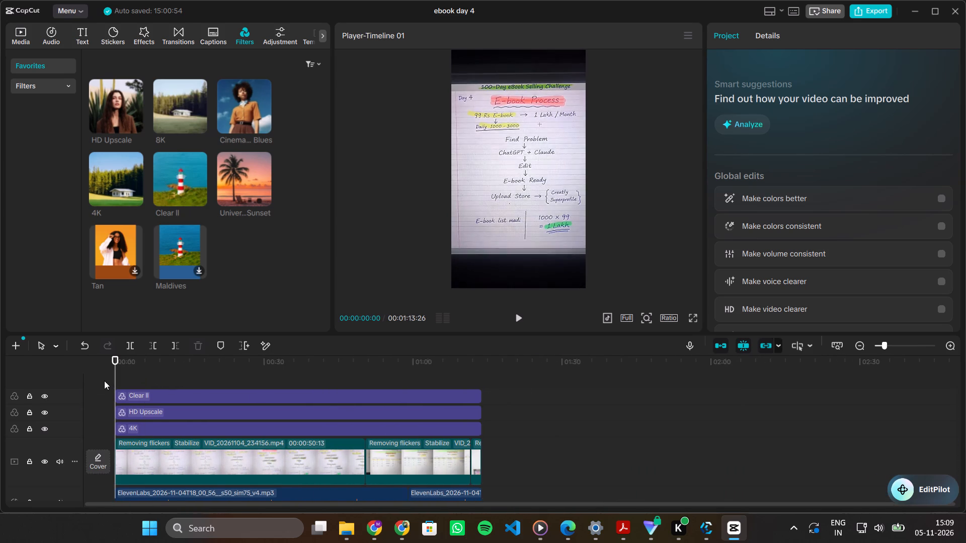
key("space")
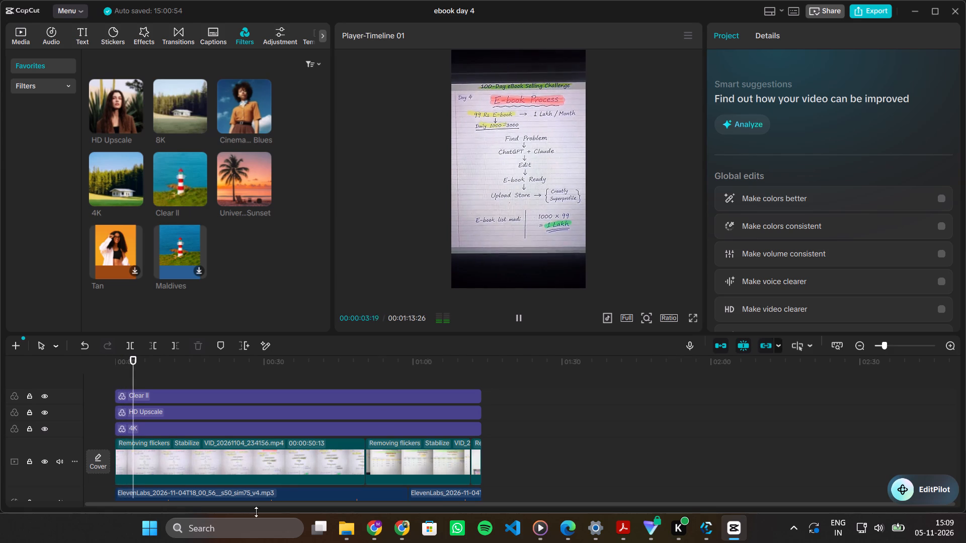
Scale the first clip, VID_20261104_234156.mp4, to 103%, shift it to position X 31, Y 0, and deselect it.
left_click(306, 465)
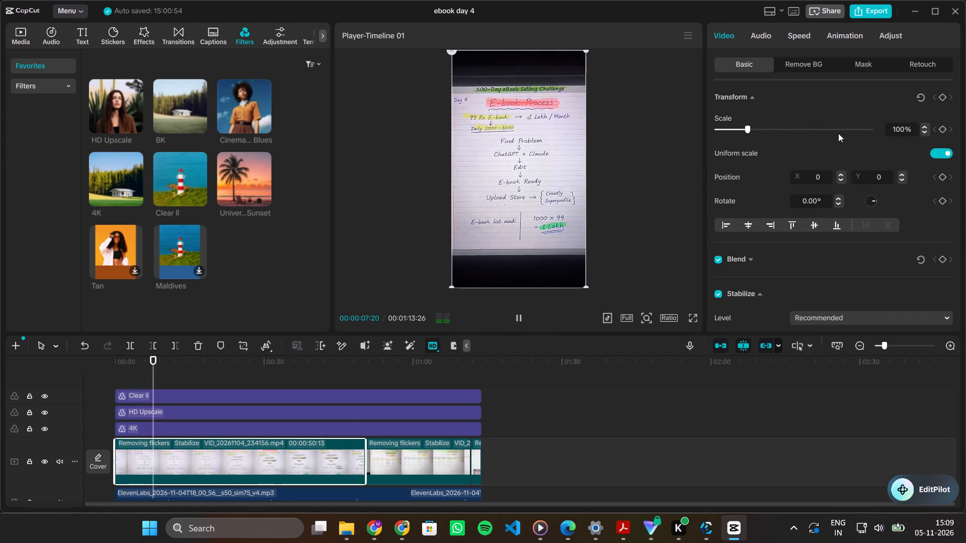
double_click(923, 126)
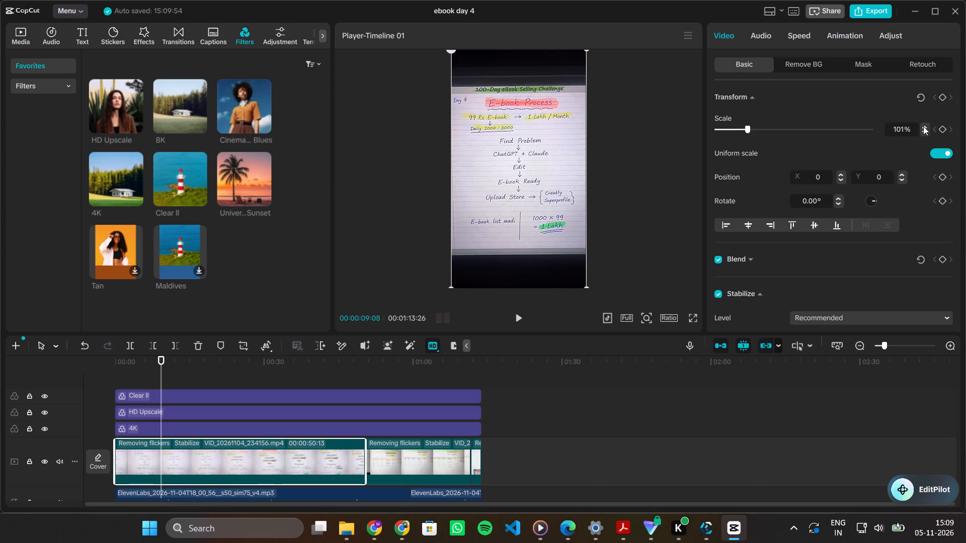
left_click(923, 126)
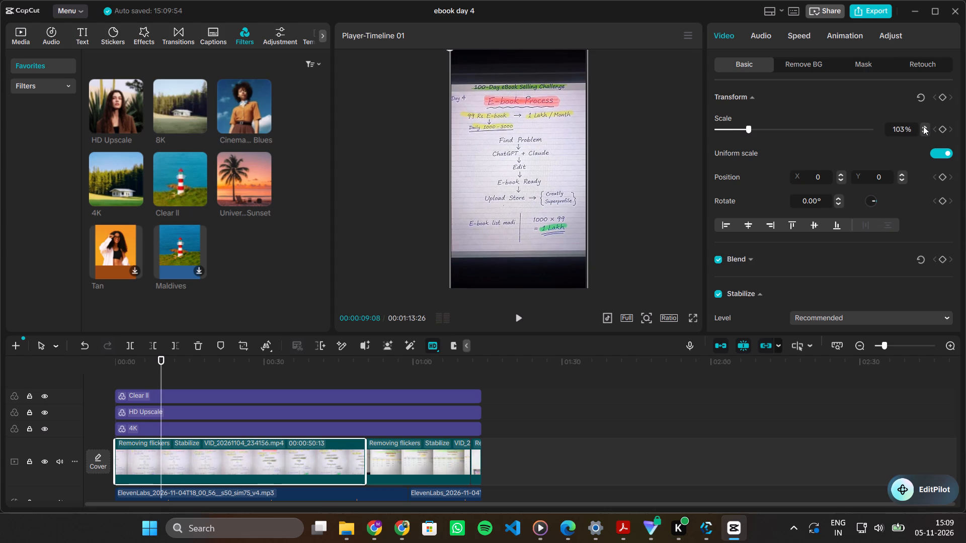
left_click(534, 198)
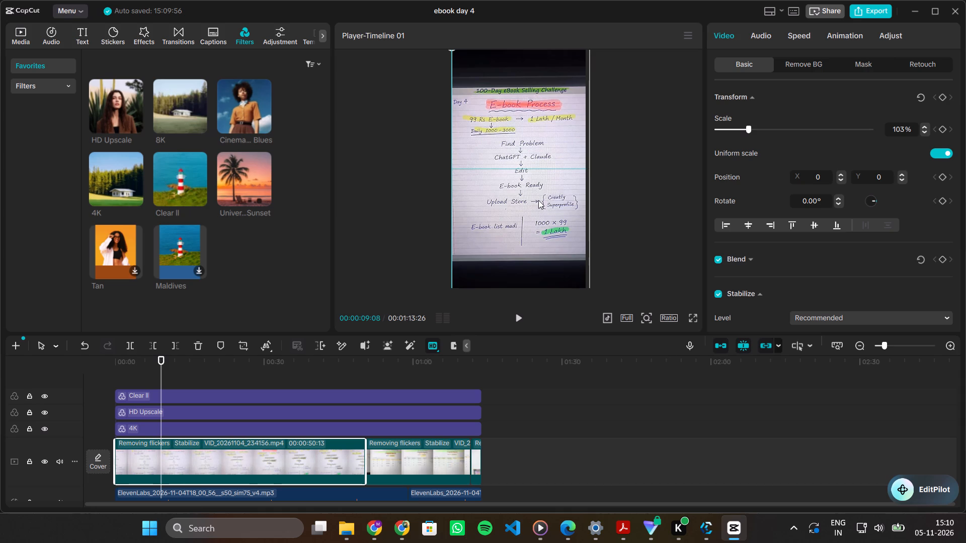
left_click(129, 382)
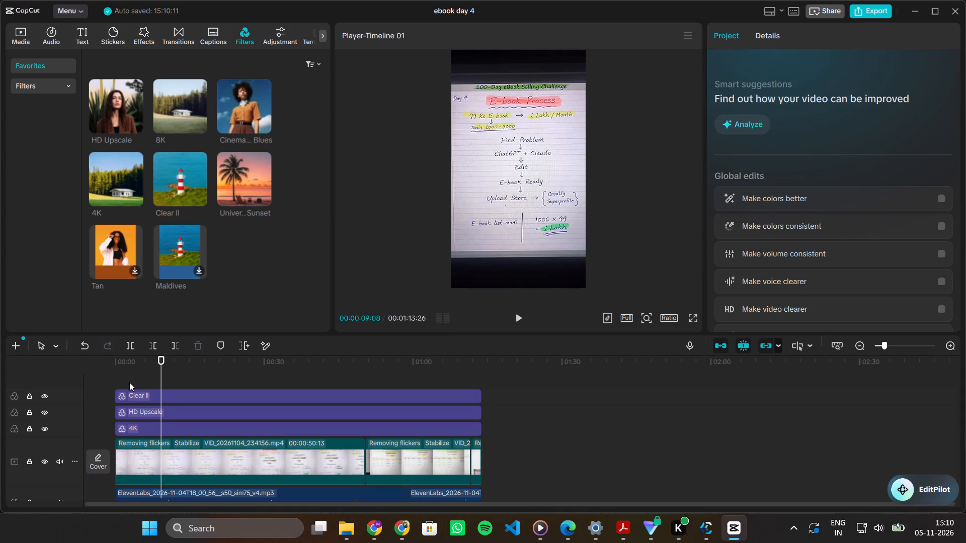
Scrub the first clip, then play it from the start, partly in full screen, to review its framing.
left_click_drag(129, 382, 235, 371)
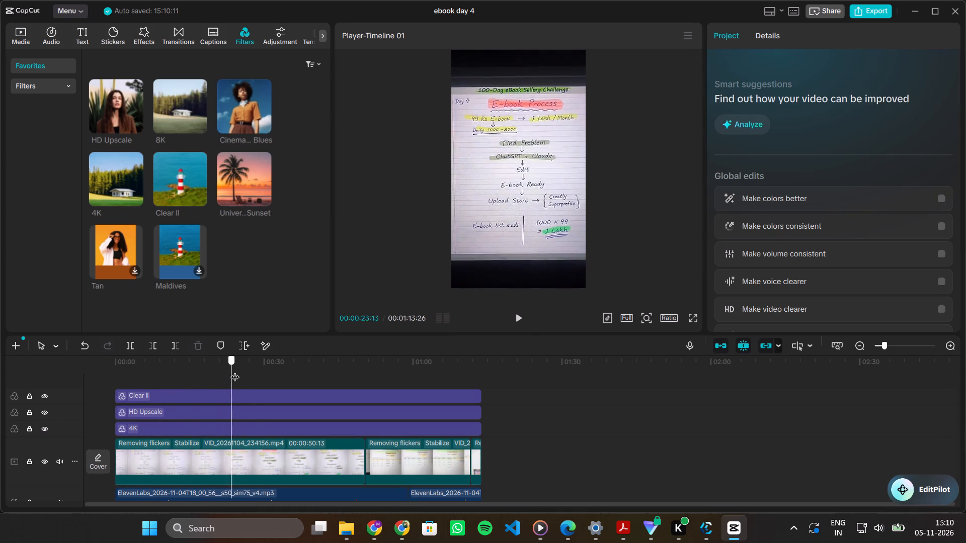
left_click_drag(235, 371, 293, 363)
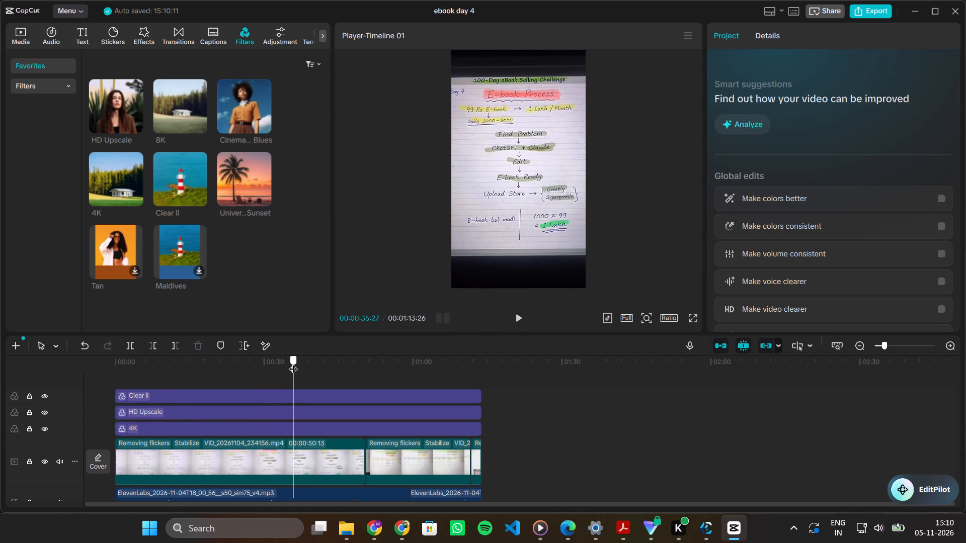
left_click_drag(293, 363, 56, 392)
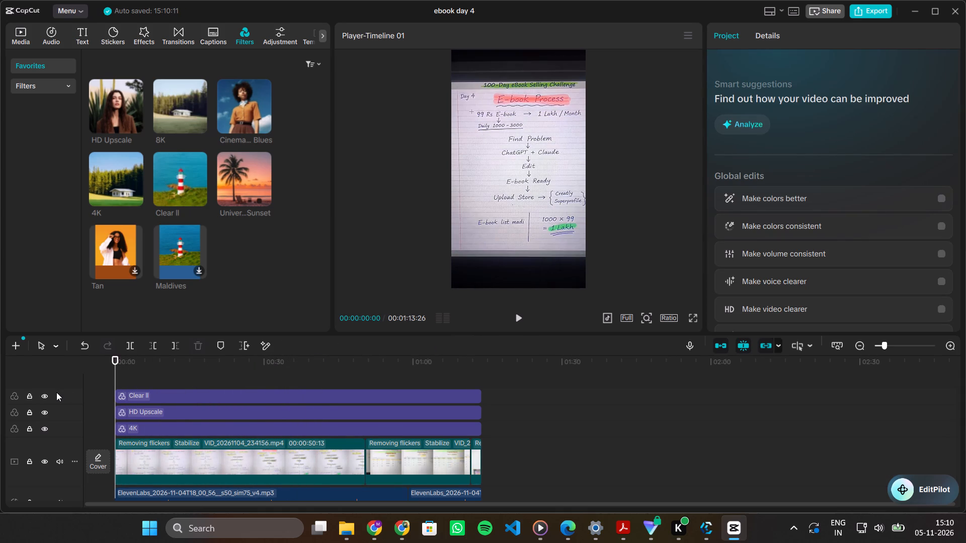
key("space")
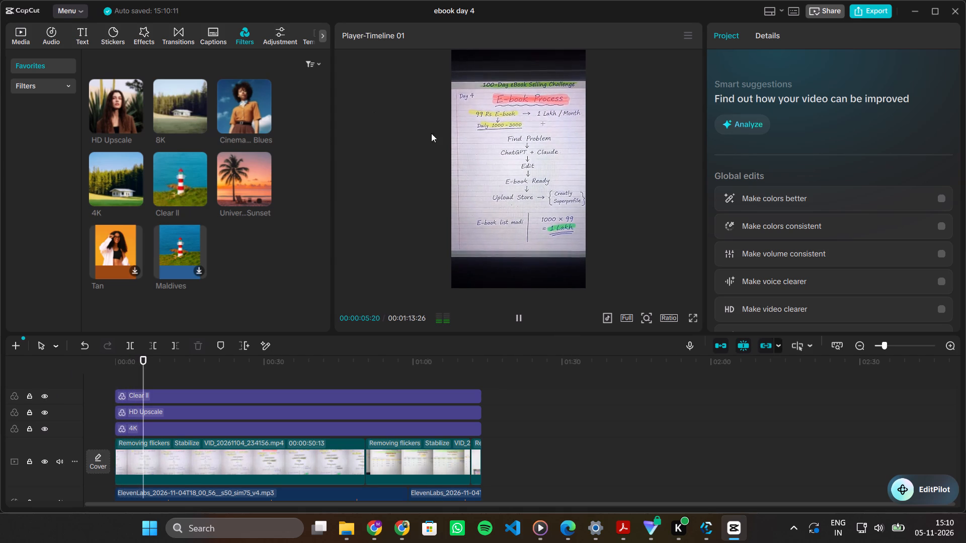
left_click(697, 315)
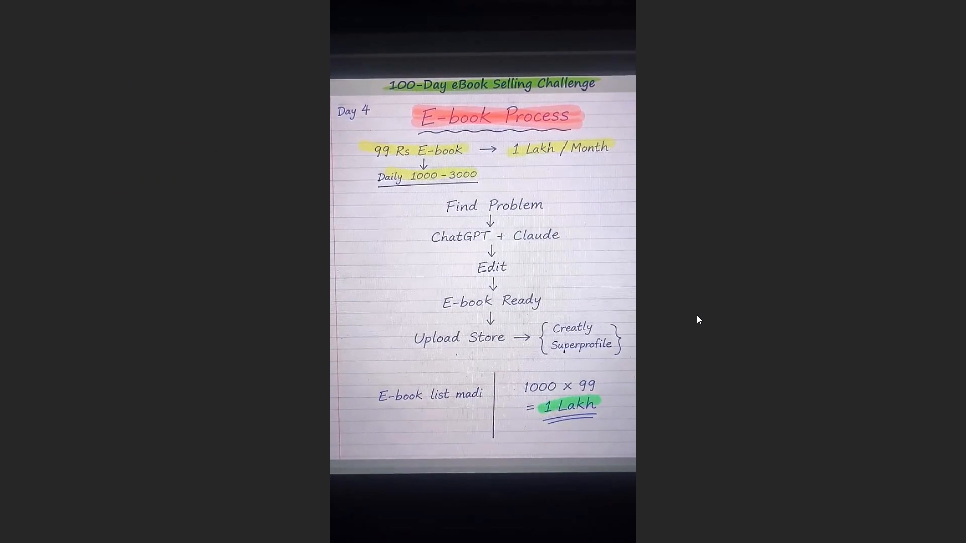
key("Escape")
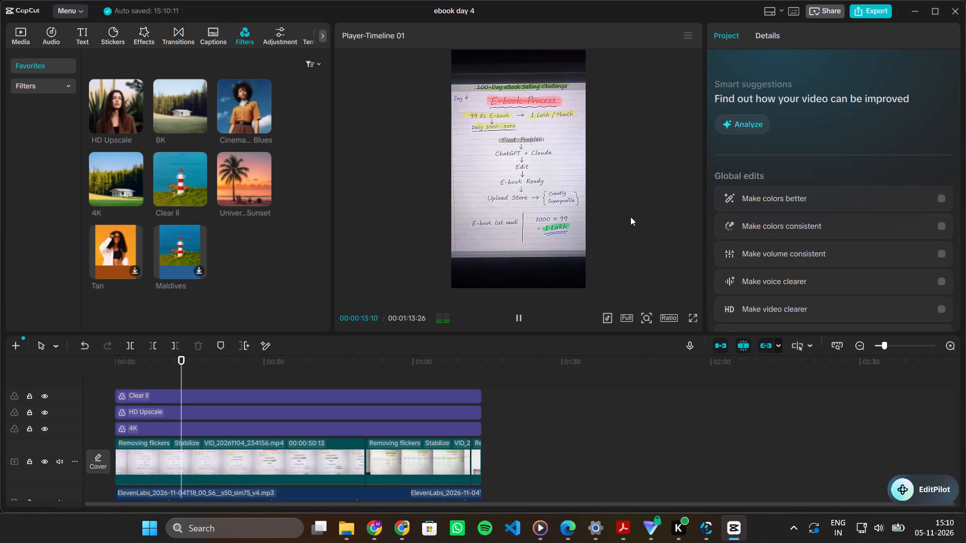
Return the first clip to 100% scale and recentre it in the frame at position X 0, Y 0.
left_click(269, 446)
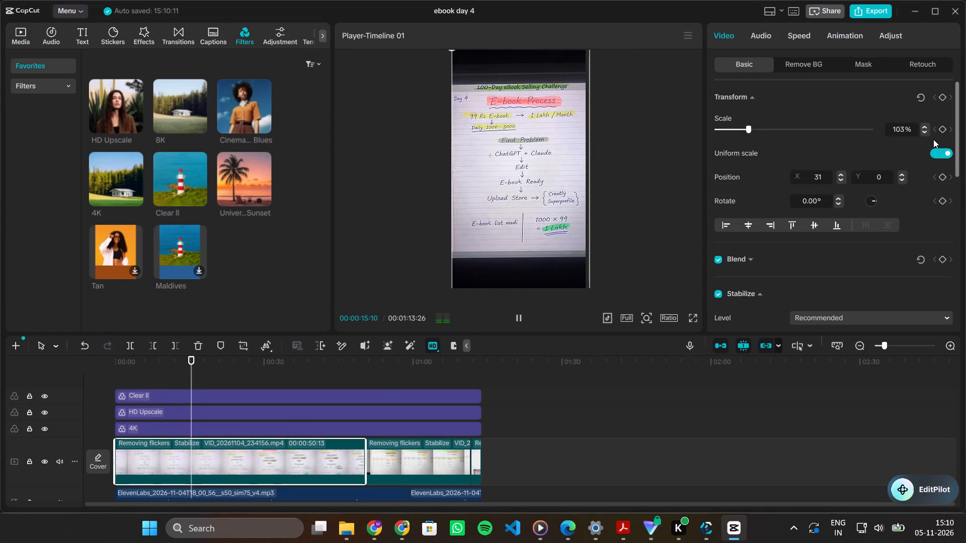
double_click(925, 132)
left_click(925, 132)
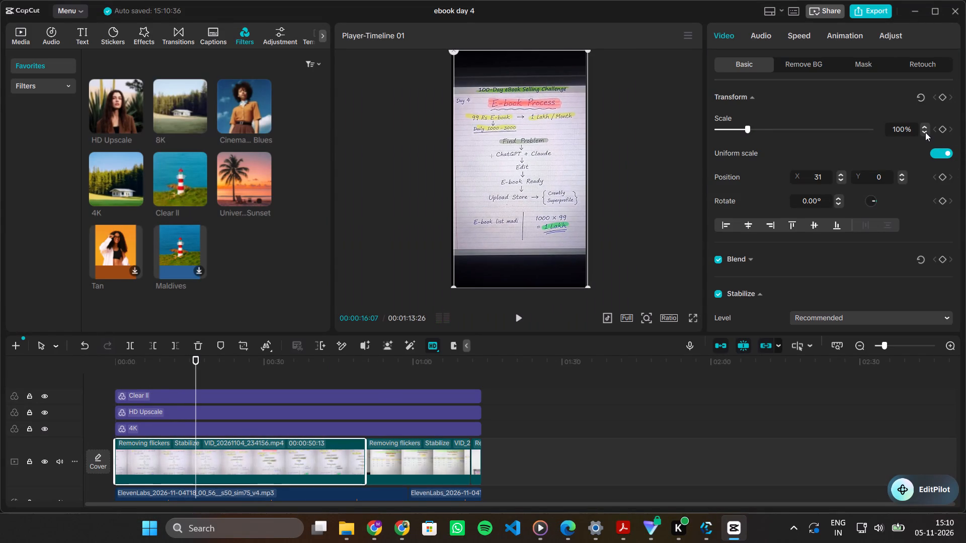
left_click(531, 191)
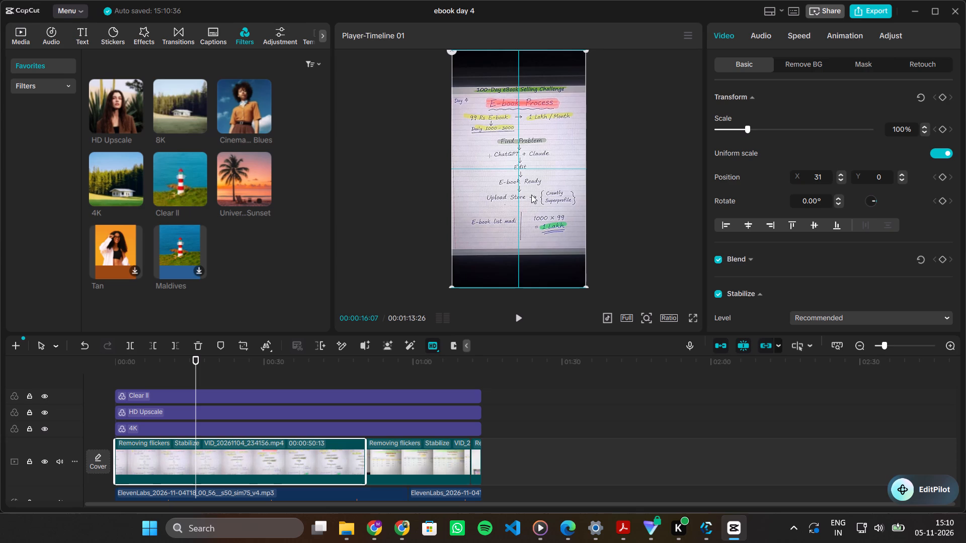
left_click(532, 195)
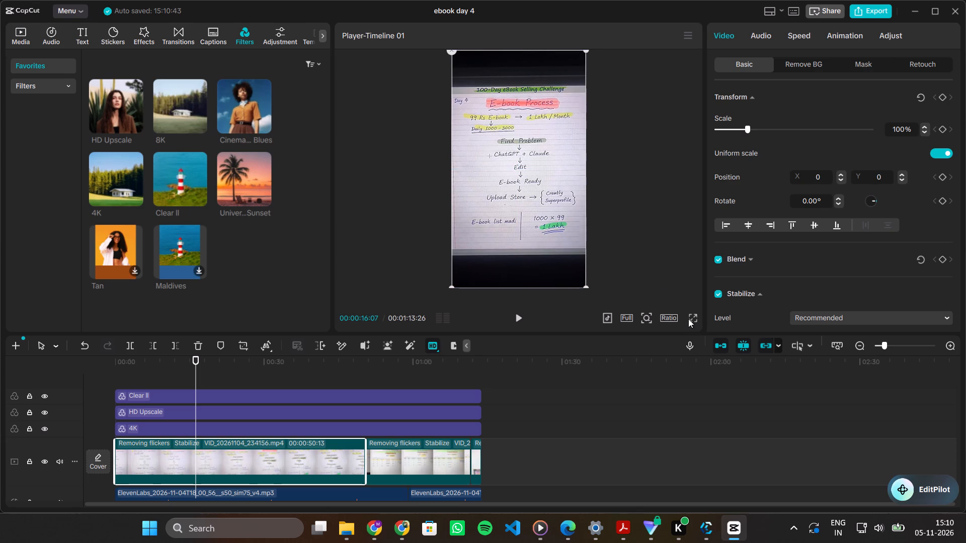
Play the rest of the first clip and into the progress report clip in full screen to review the picture.
key("space")
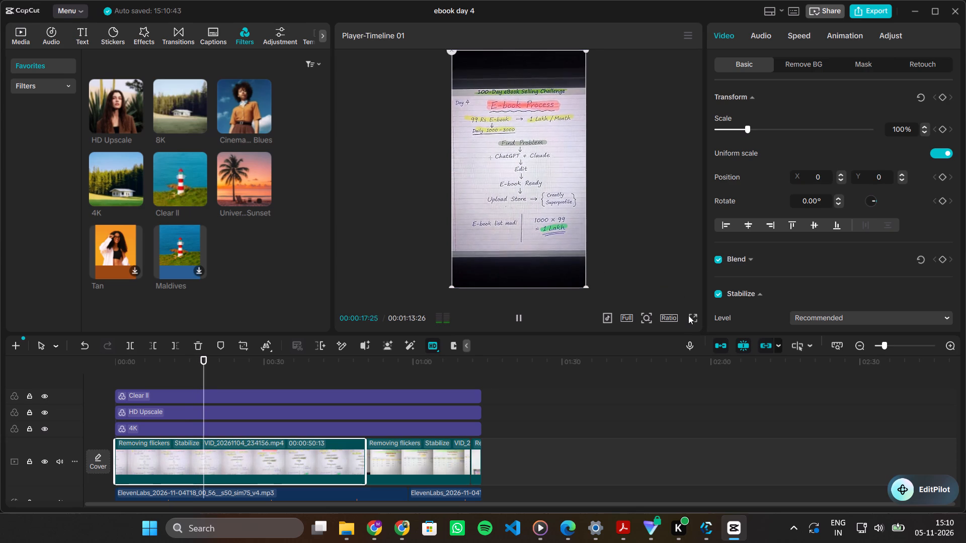
left_click(694, 317)
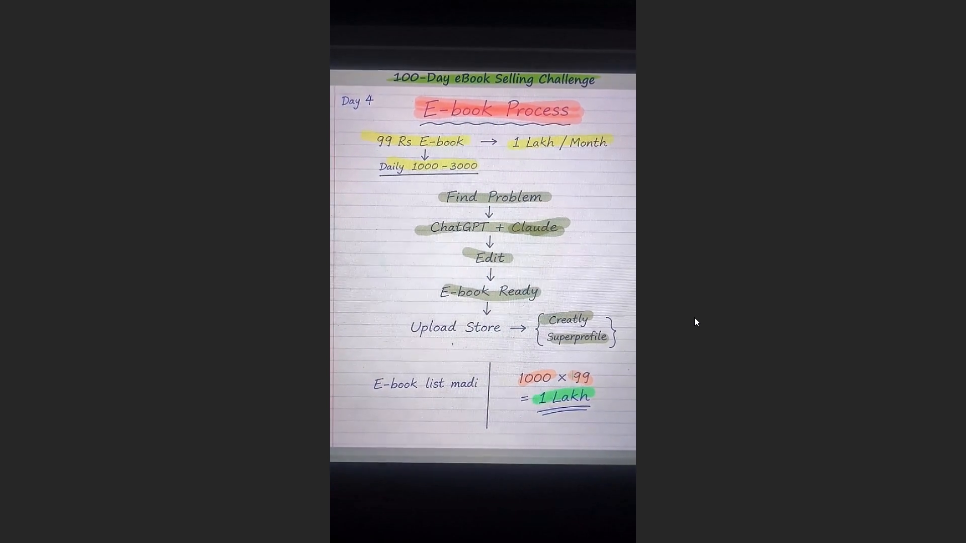
key("Escape")
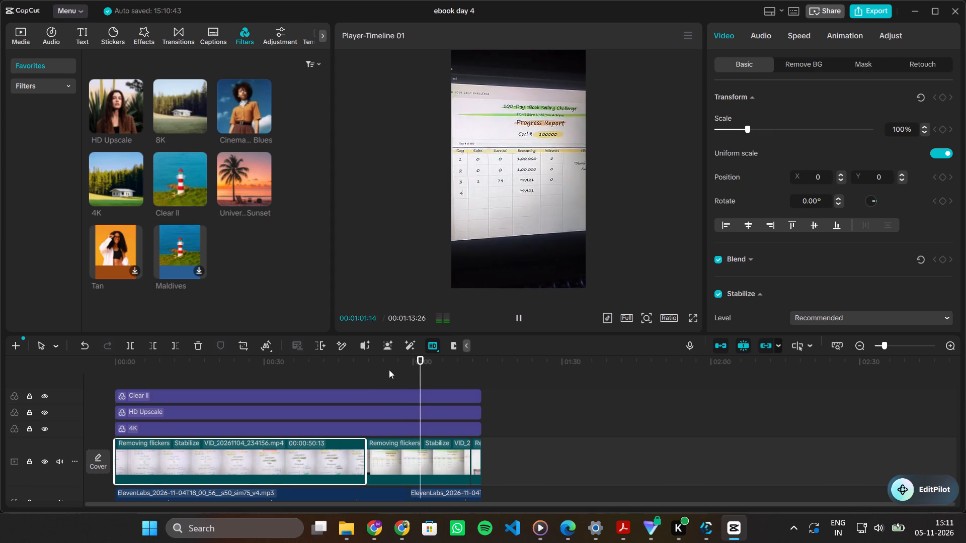
Move the short last clip showing the ebookeasy.store profile between the first and second main-track clips.
left_click_drag(476, 462, 396, 466)
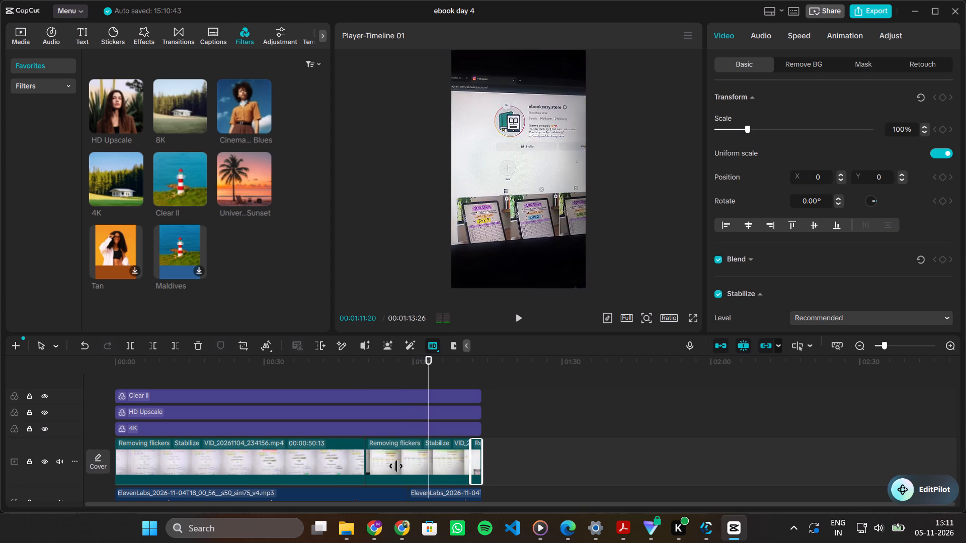
left_click_drag(396, 466, 388, 465)
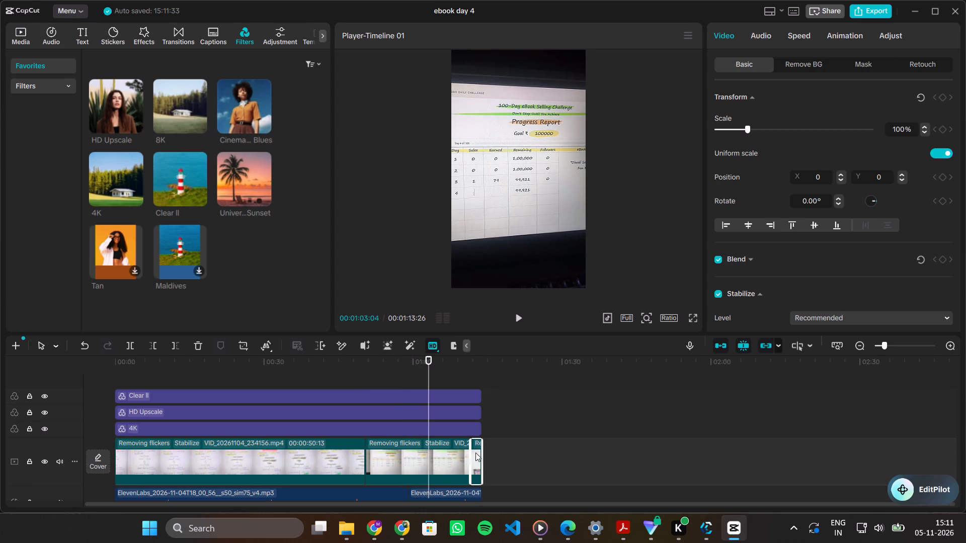
left_click_drag(476, 452, 367, 459)
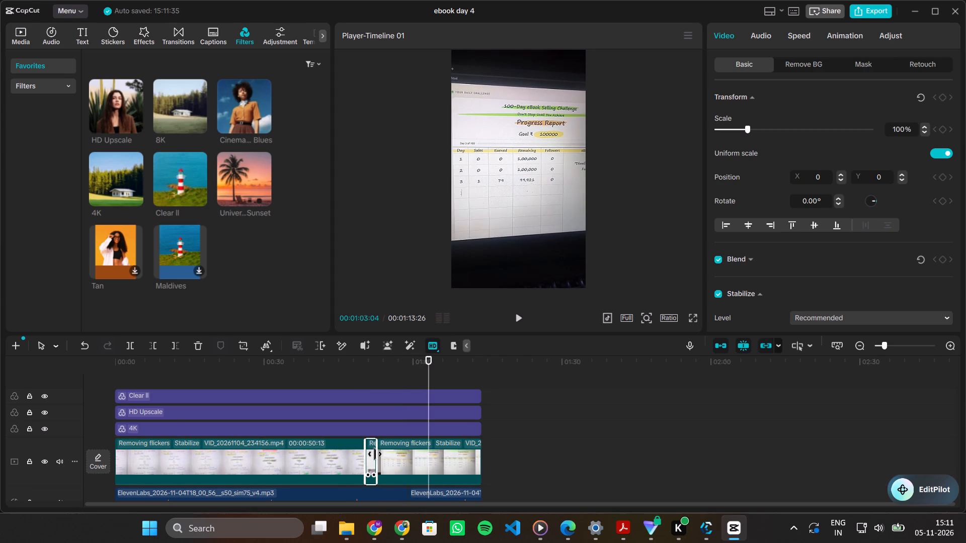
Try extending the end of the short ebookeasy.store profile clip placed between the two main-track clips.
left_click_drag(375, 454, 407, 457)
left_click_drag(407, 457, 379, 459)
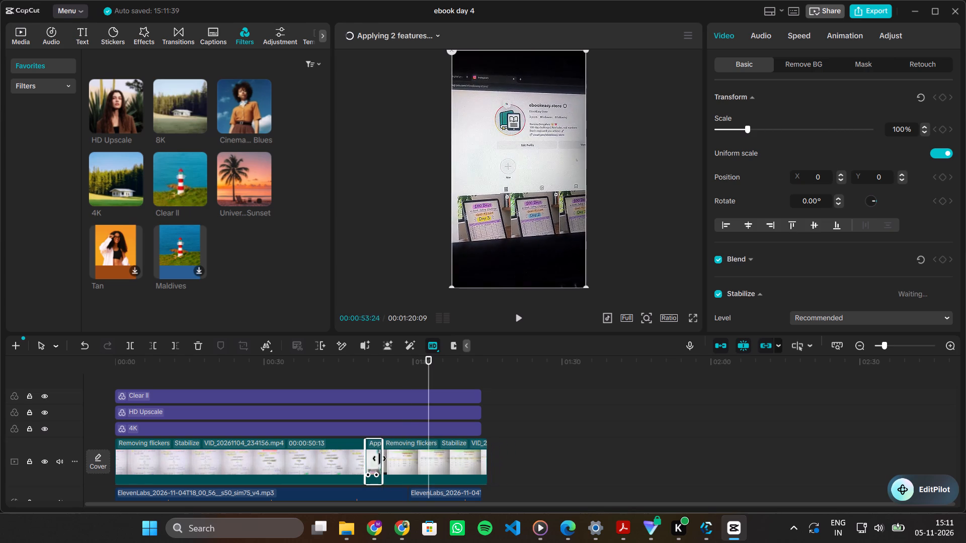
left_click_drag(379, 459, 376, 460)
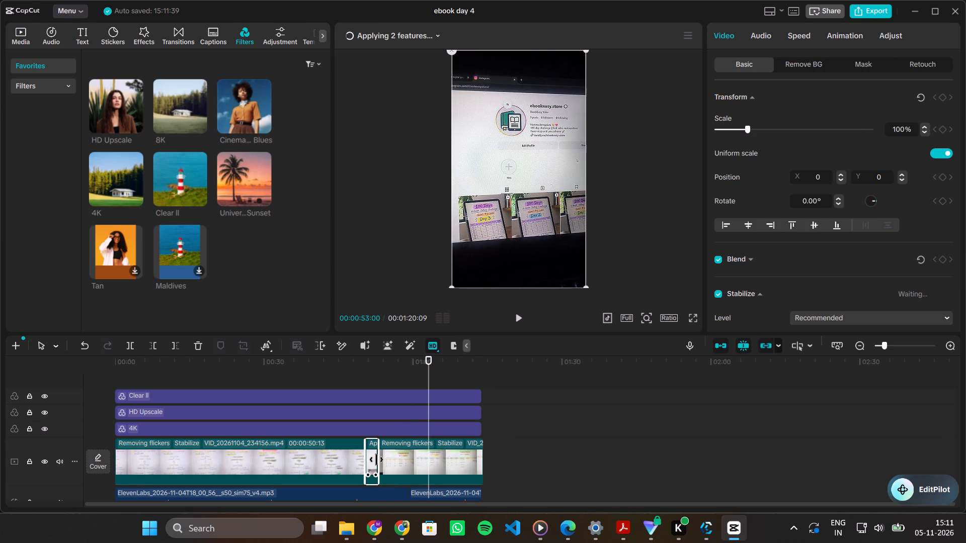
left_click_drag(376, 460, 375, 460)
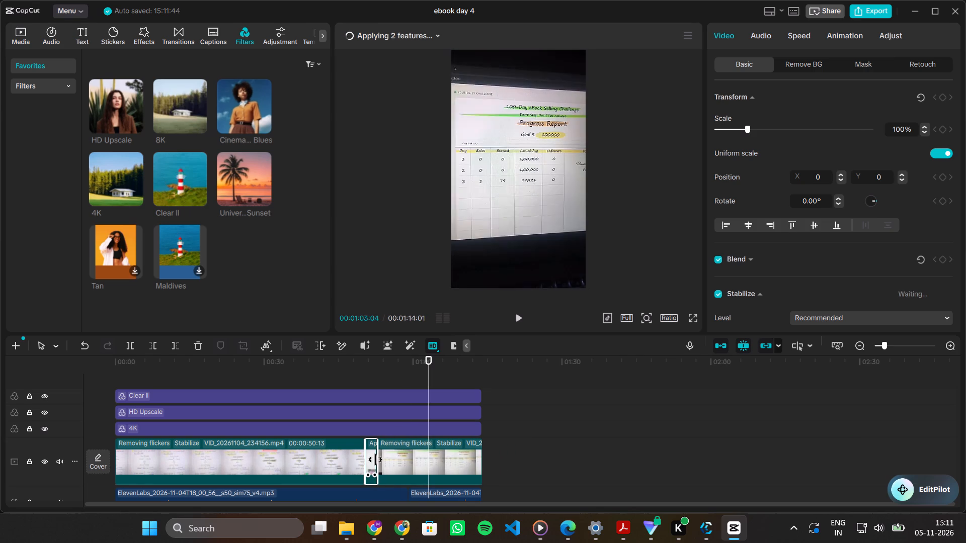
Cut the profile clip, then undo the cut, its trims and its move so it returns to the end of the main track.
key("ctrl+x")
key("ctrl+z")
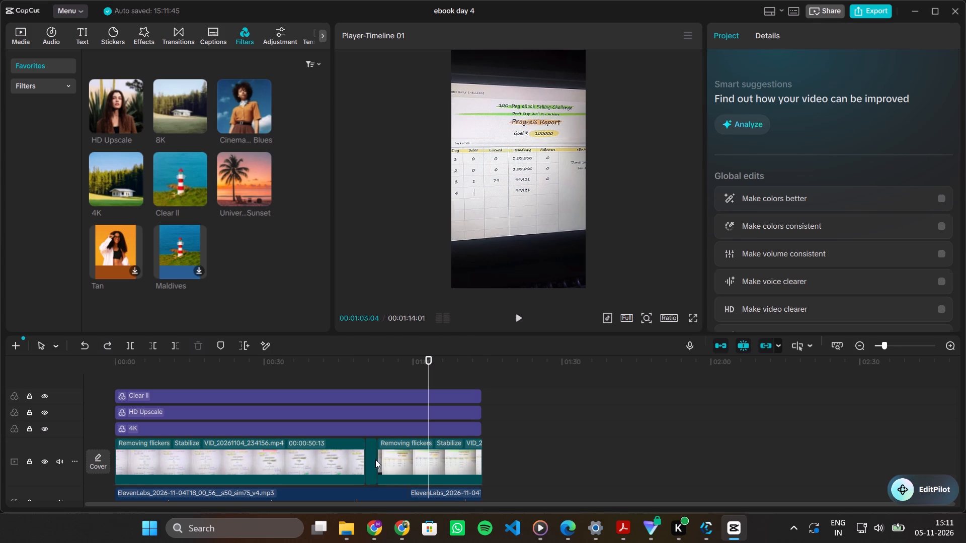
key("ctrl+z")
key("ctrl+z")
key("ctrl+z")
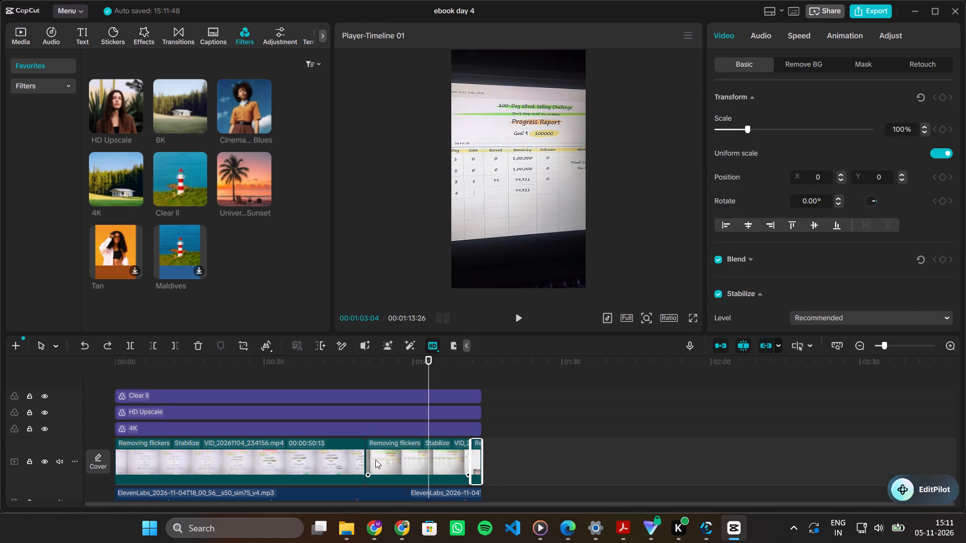
Split the progress report clip at 00:00:59:02, where the second ElevenLabs voiceover begins.
scroll(421, 438, "down", 1)
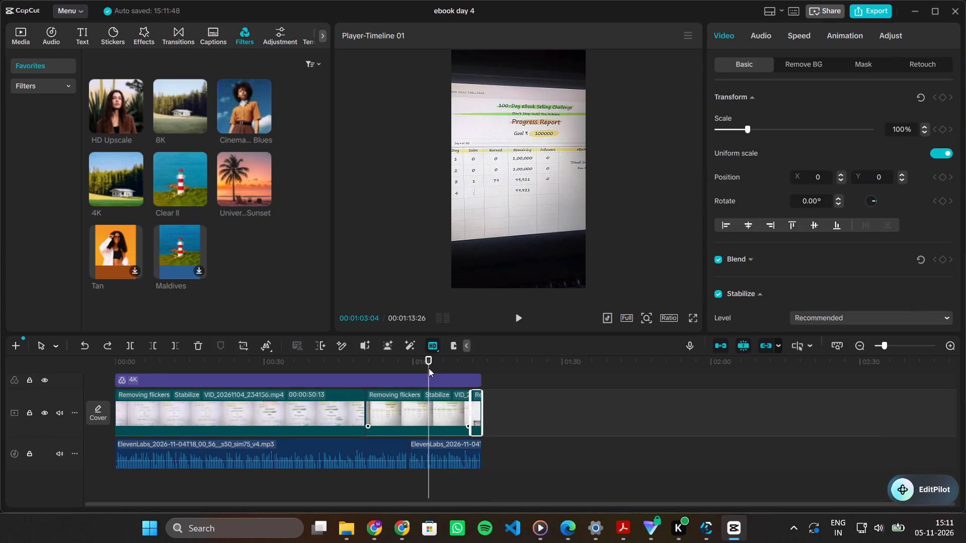
left_click_drag(428, 364, 412, 367)
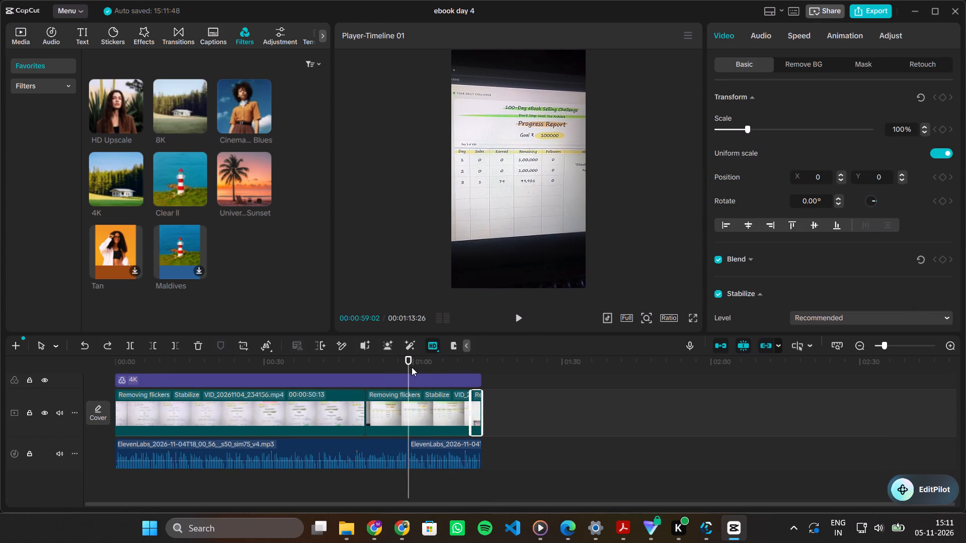
left_click(131, 346)
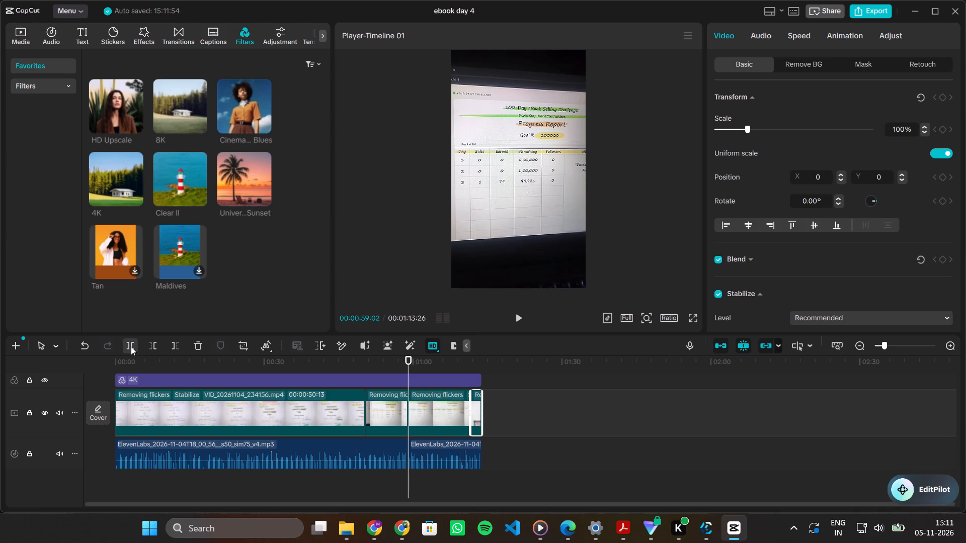
Move the first piece of the split progress report clip off the main track onto an upper track, beyond the end of the voiceovers.
left_click_drag(385, 403, 454, 407)
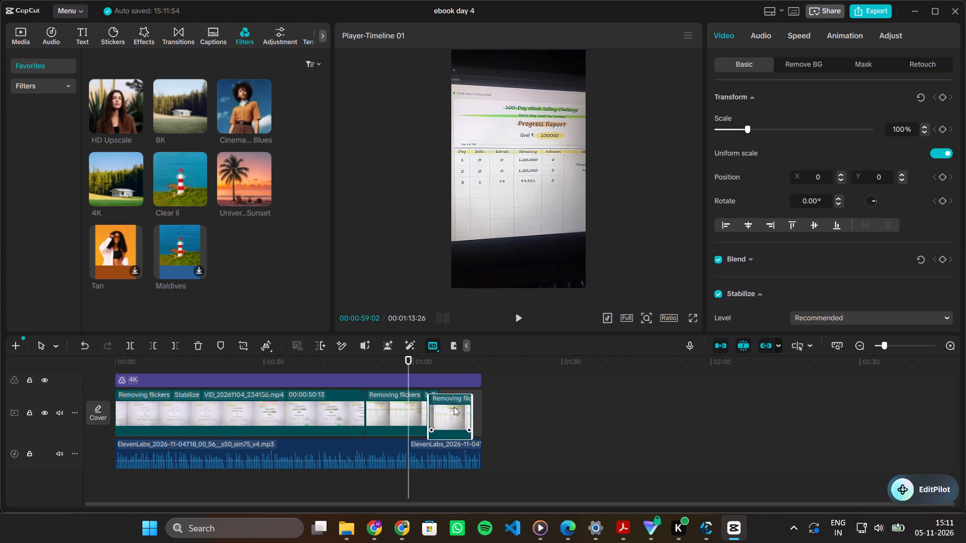
left_click_drag(454, 407, 669, 392)
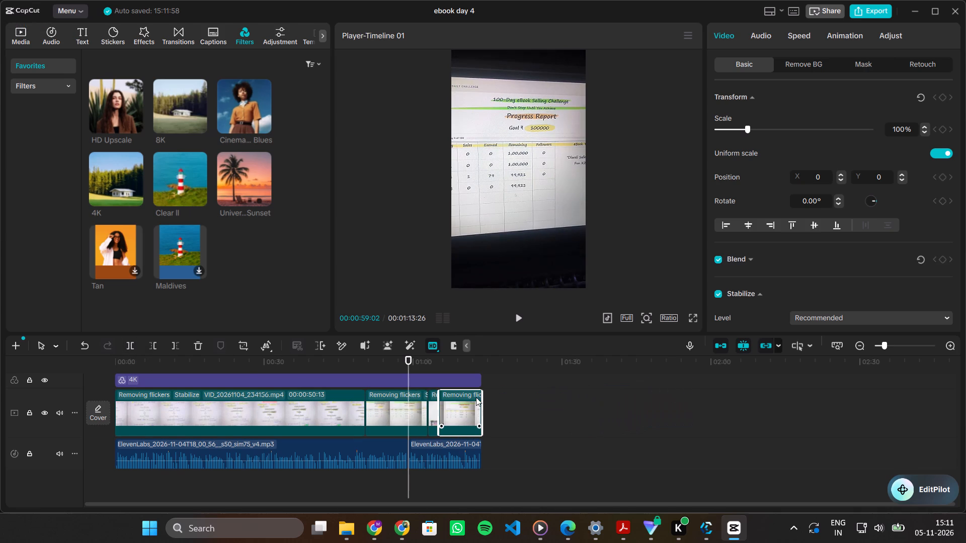
left_click_drag(468, 403, 558, 356)
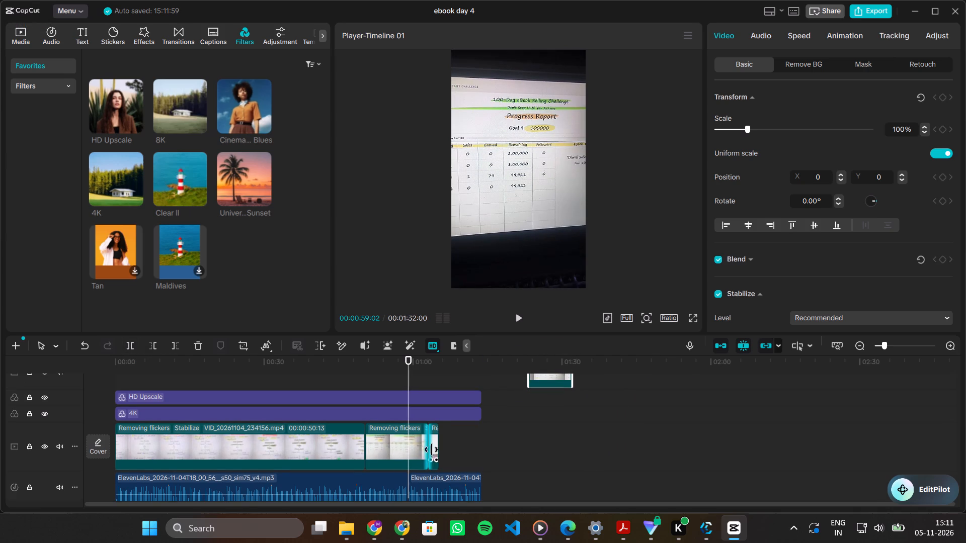
Place the ebookeasy.store profile clip directly after the first clip and lengthen it until it ends at 00:00:59:02.
left_click(436, 447)
left_click_drag(440, 444, 462, 444)
left_click_drag(442, 442, 366, 447)
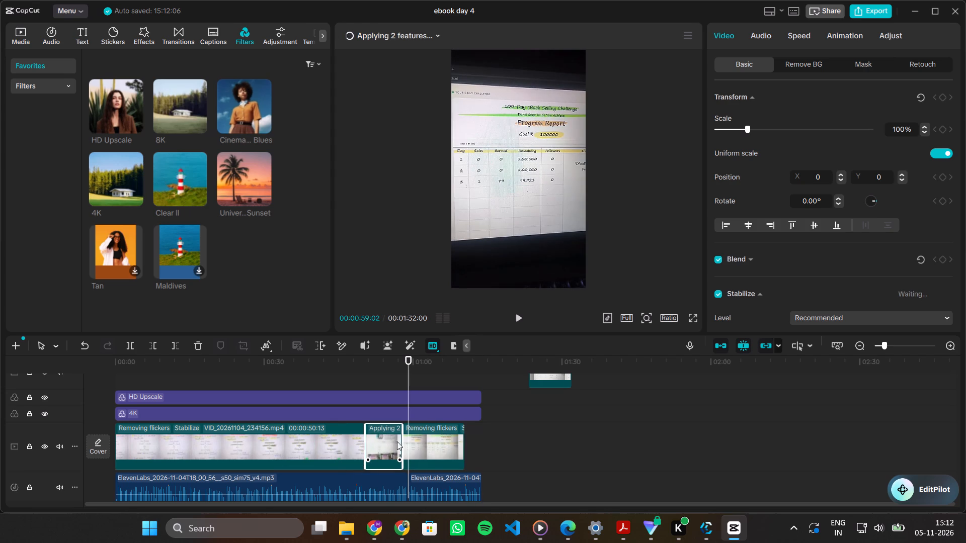
left_click_drag(401, 441, 408, 444)
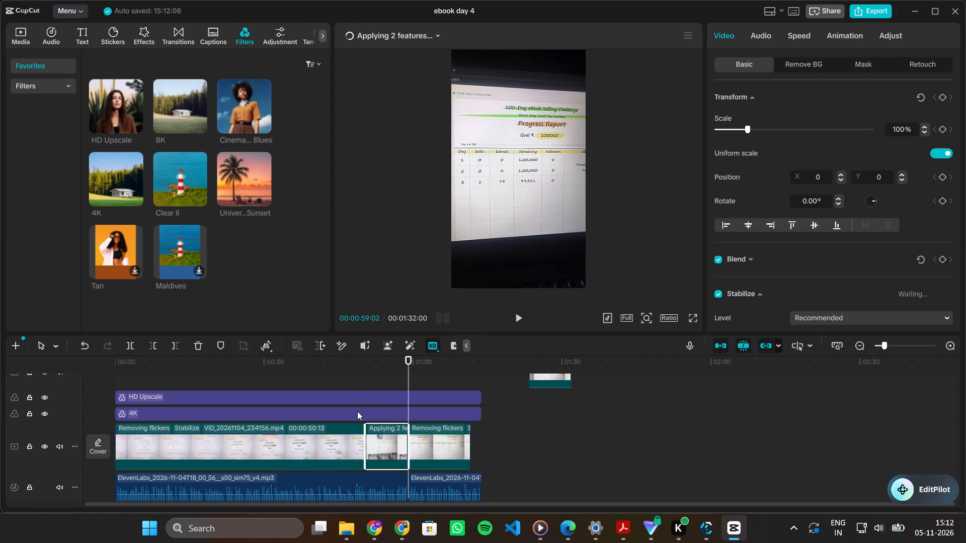
Add the favourite Fade Wipe transition at 00:00:50:13, between the first clip and the profile clip, accepting duplicate frames.
left_click(345, 380)
key("space")
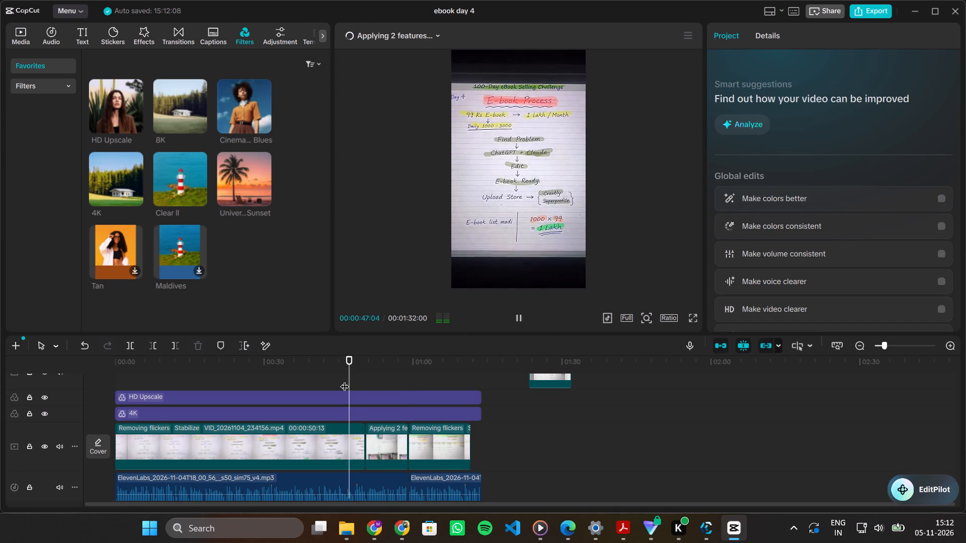
left_click_drag(358, 377, 364, 377)
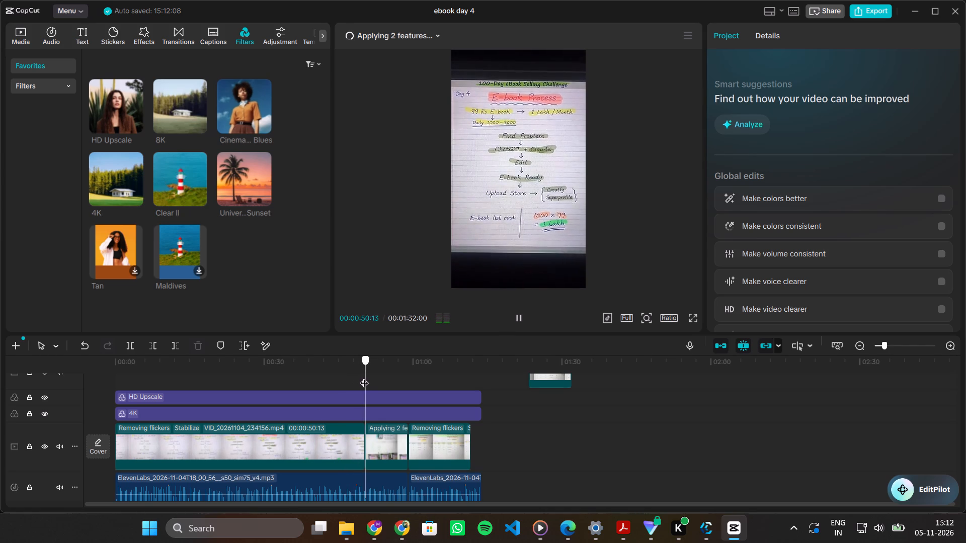
left_click_drag(364, 377, 366, 377)
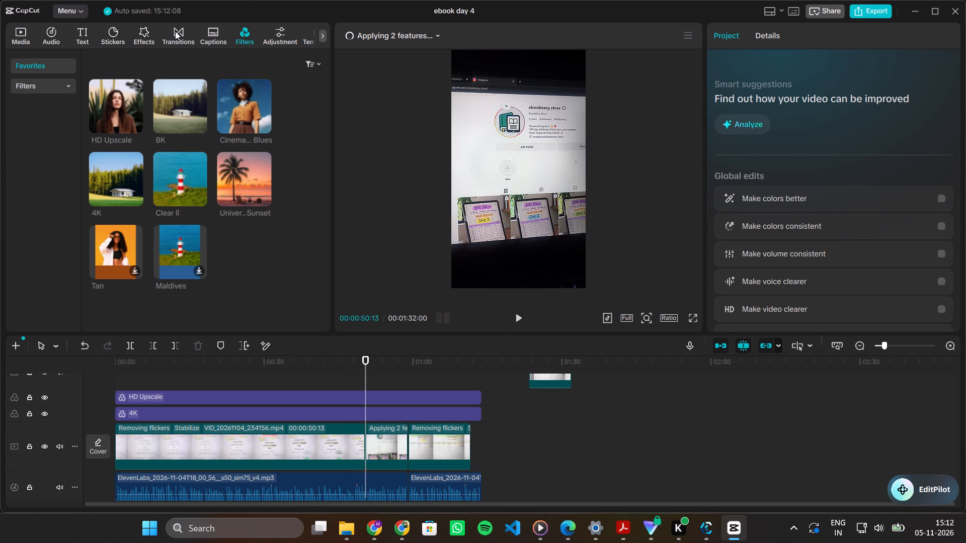
left_click(175, 31)
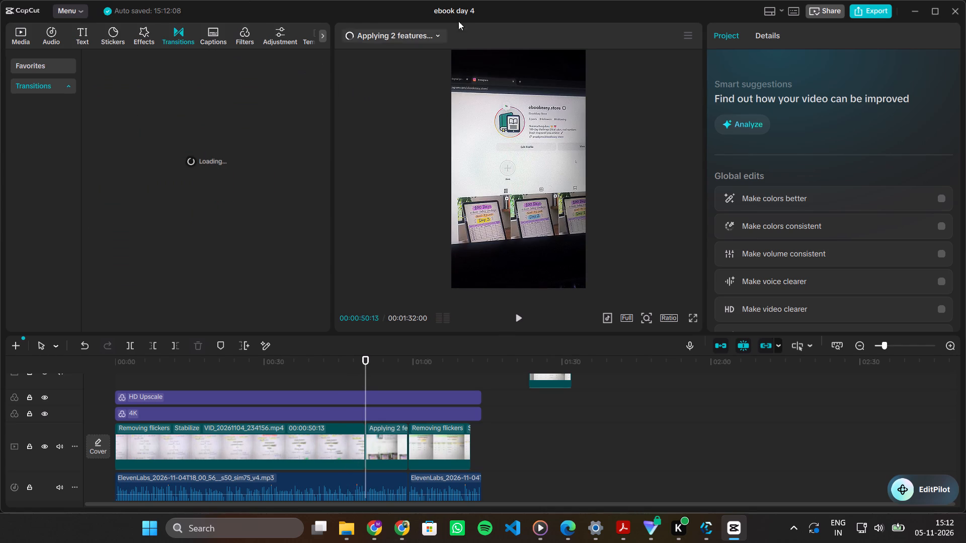
left_click(419, 36)
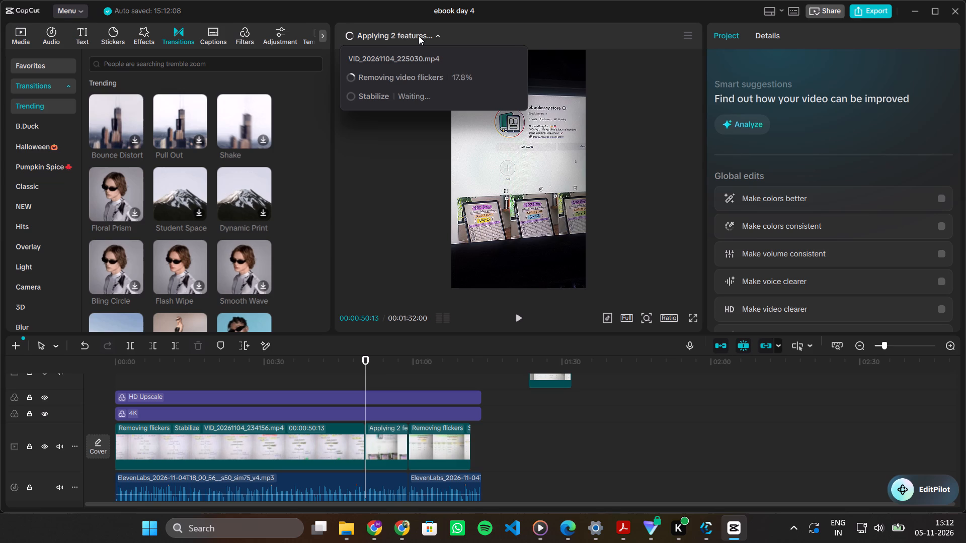
left_click(419, 36)
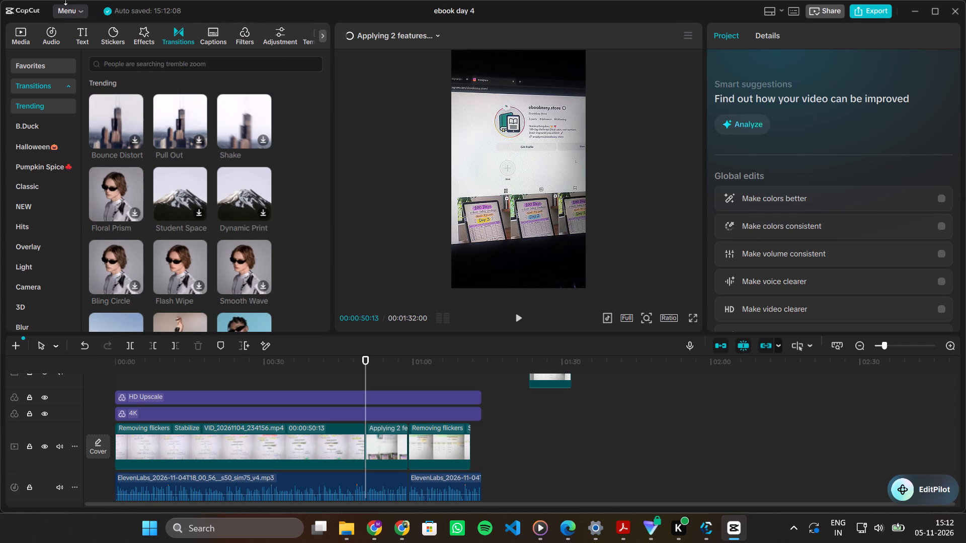
left_click(48, 62)
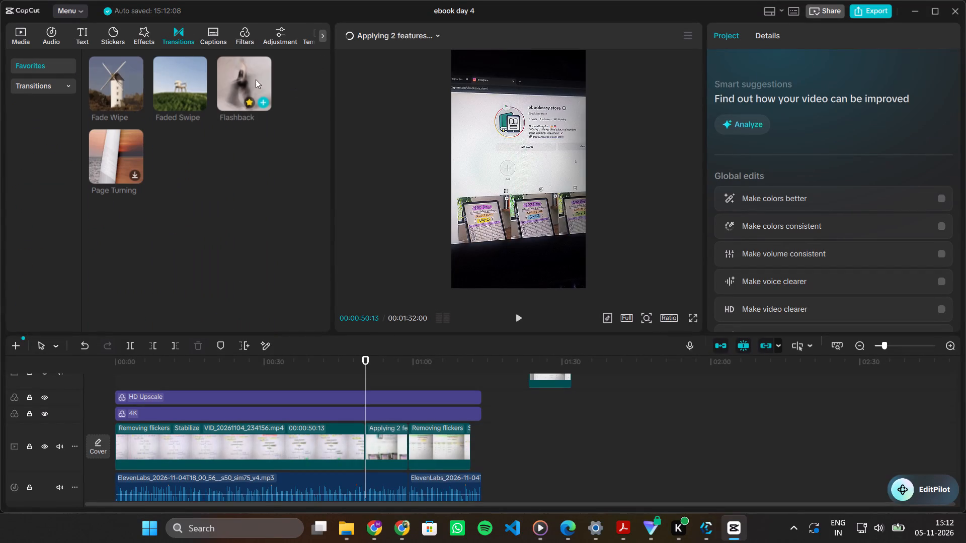
left_click(134, 100)
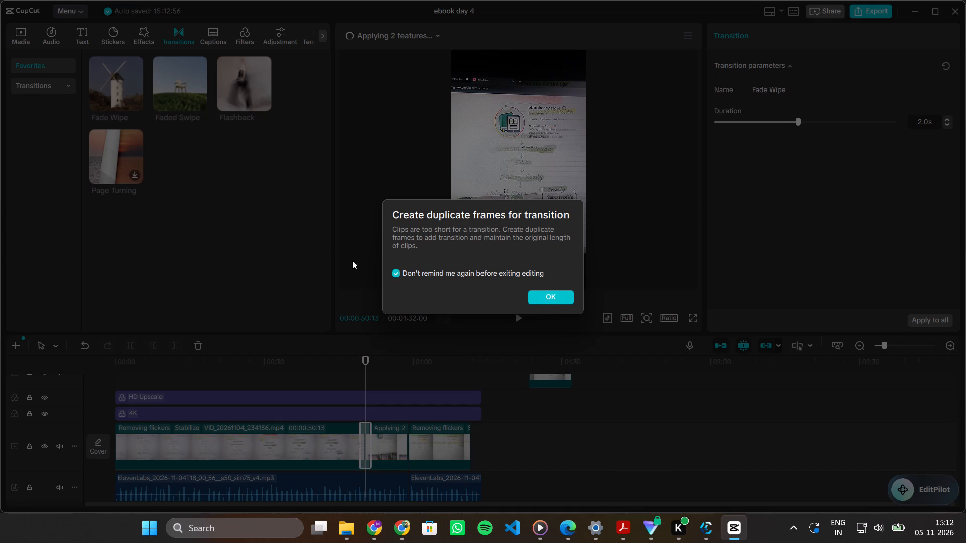
left_click(553, 294)
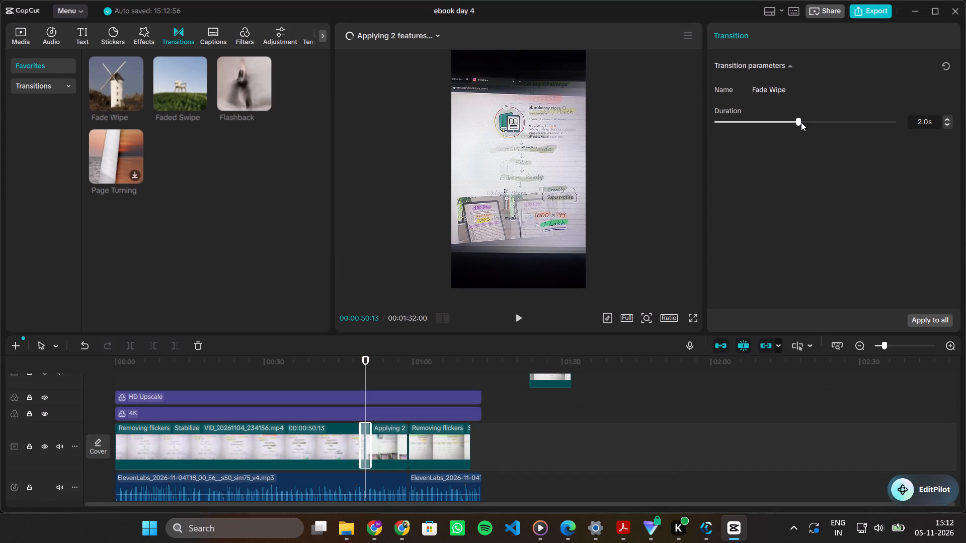
Shorten the Fade Wipe transition's duration to 1.0 s.
left_click_drag(800, 121, 769, 121)
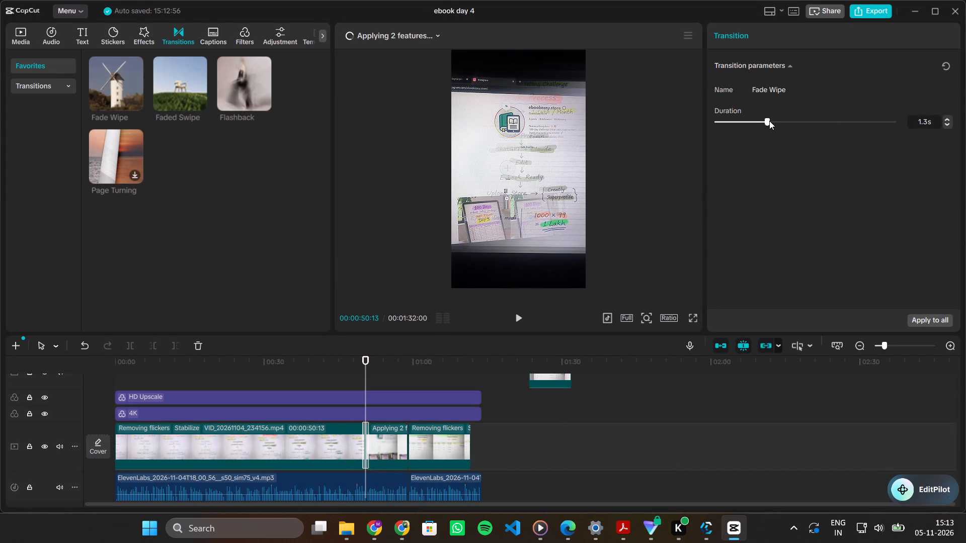
left_click_drag(769, 121, 759, 120)
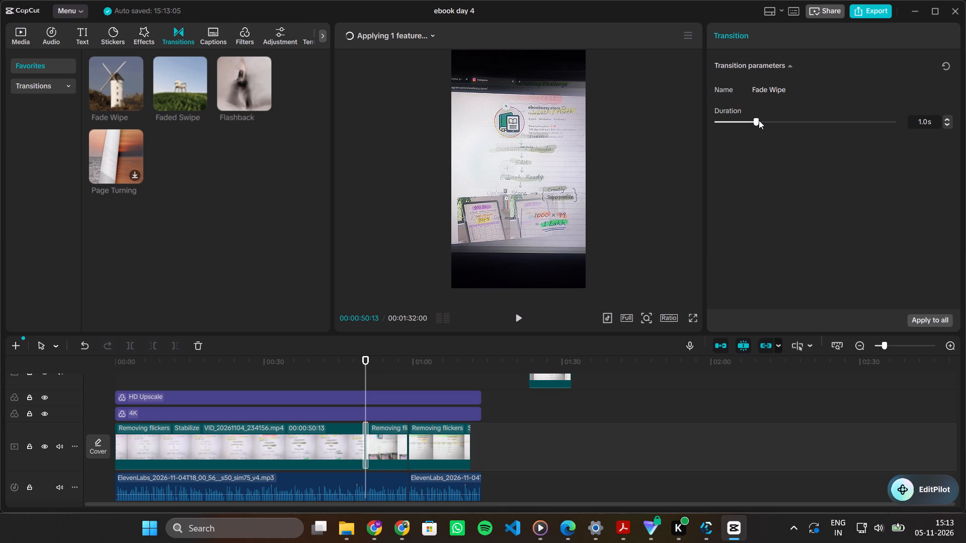
Extend the start of the last progress report clip so the main track covers the end of the second voiceover.
left_click(430, 456)
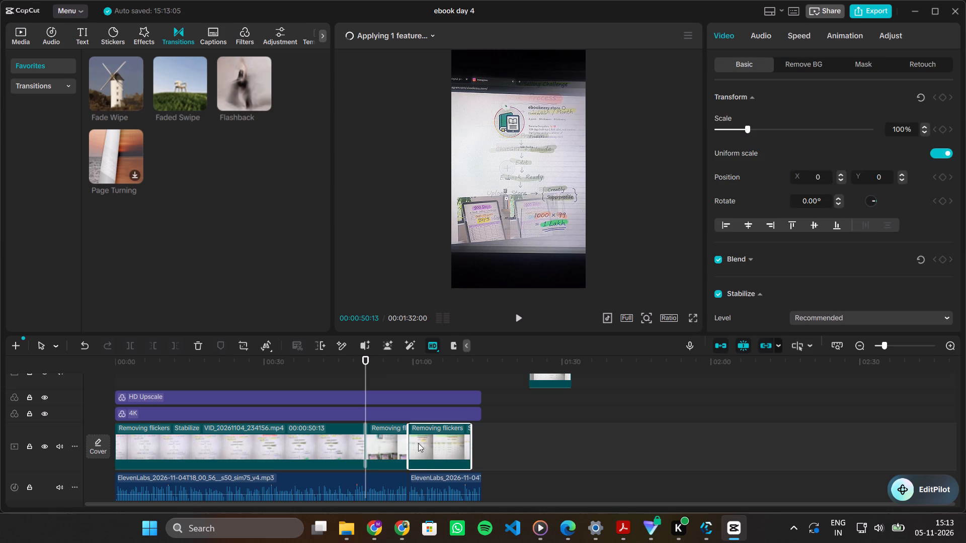
left_click_drag(408, 437, 396, 437)
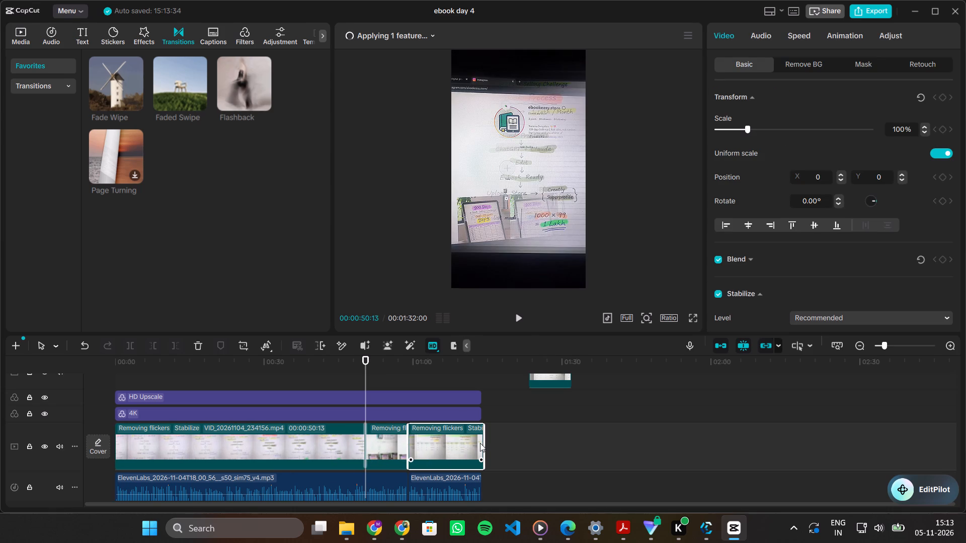
Play from shortly before the Fade Wipe transition into the last progress report clip to review the new sequence.
left_click(362, 380)
left_click_drag(362, 380, 347, 377)
key("space")
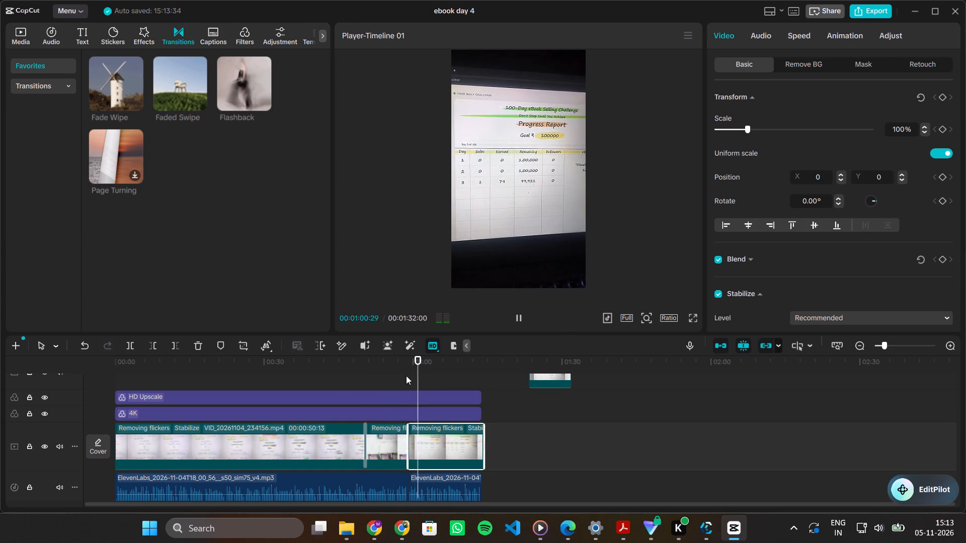
Search the transitions for "slide" and add the Left transition at 00:00:59:02, between the profile clip and the last progress report clip.
left_click(406, 376)
left_click(406, 376)
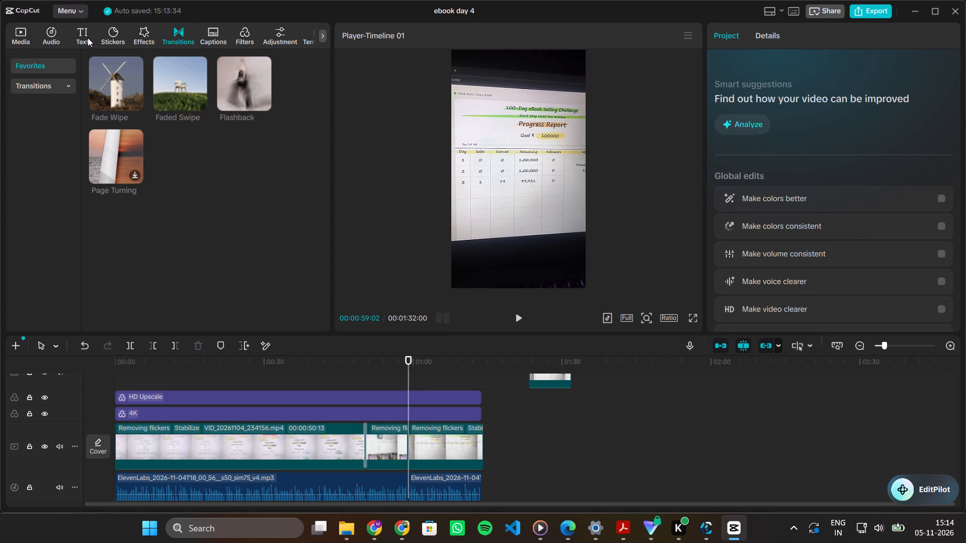
left_click(41, 83)
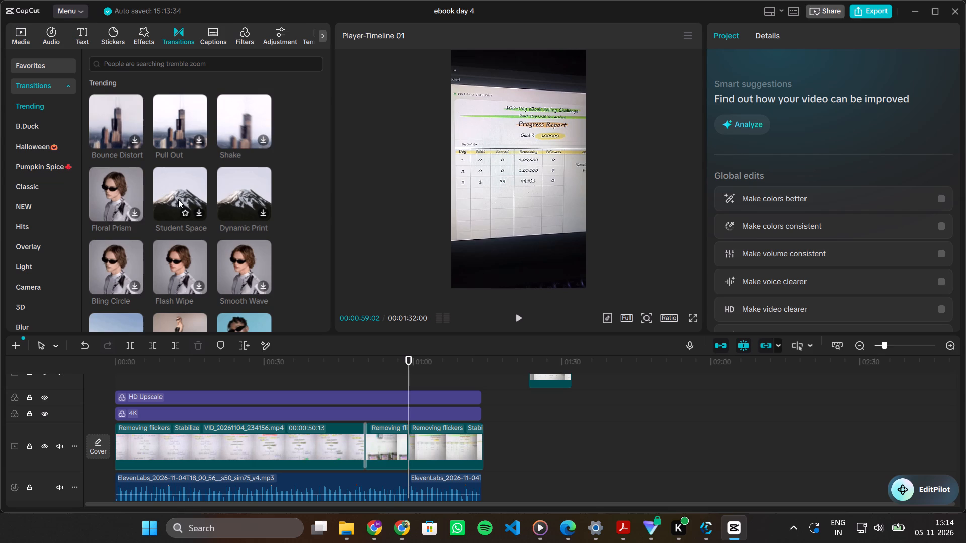
left_click(155, 65)
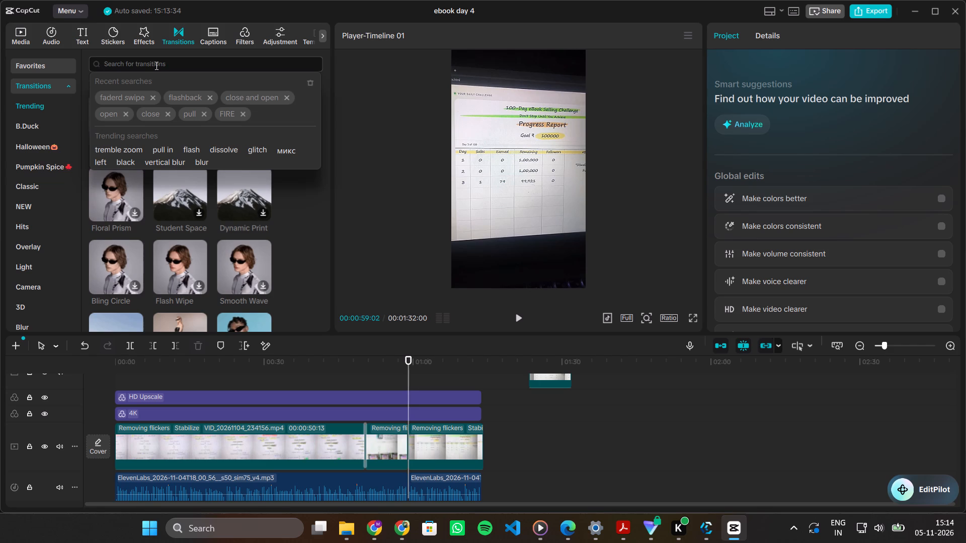
type("sl")
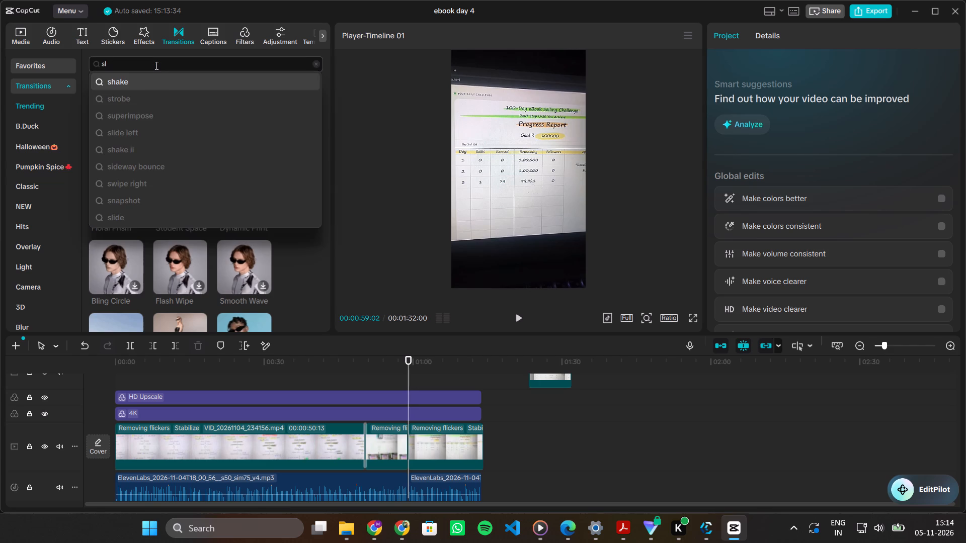
key("Return")
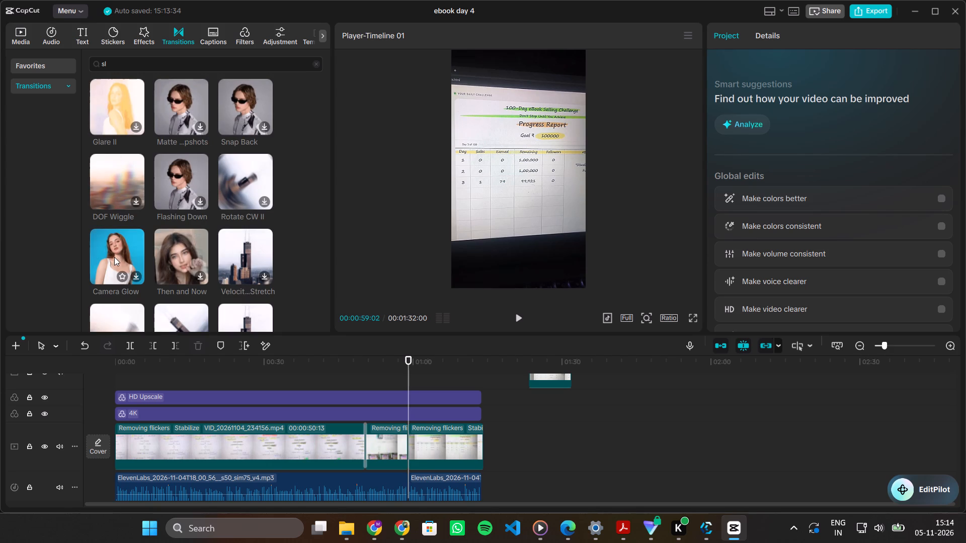
scroll(172, 271, "down", 1)
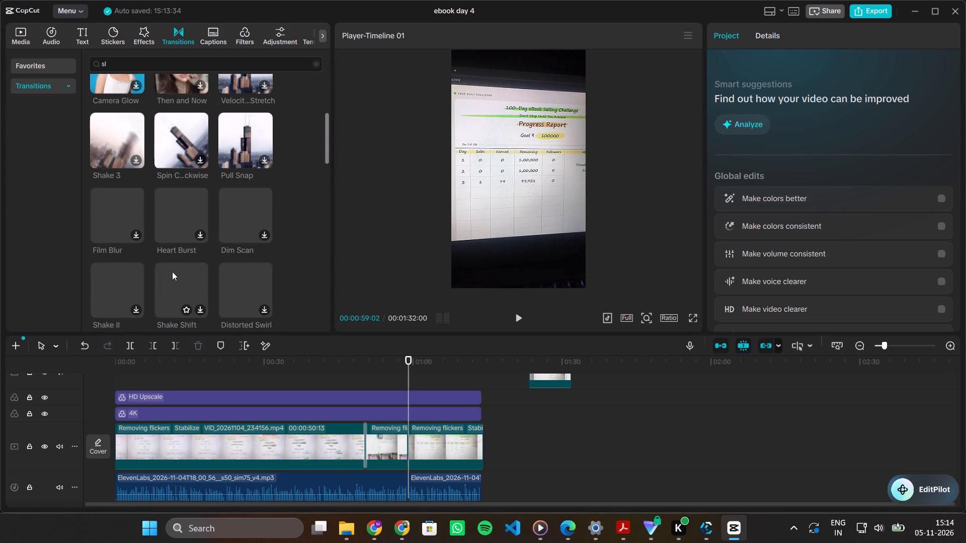
left_click(144, 63)
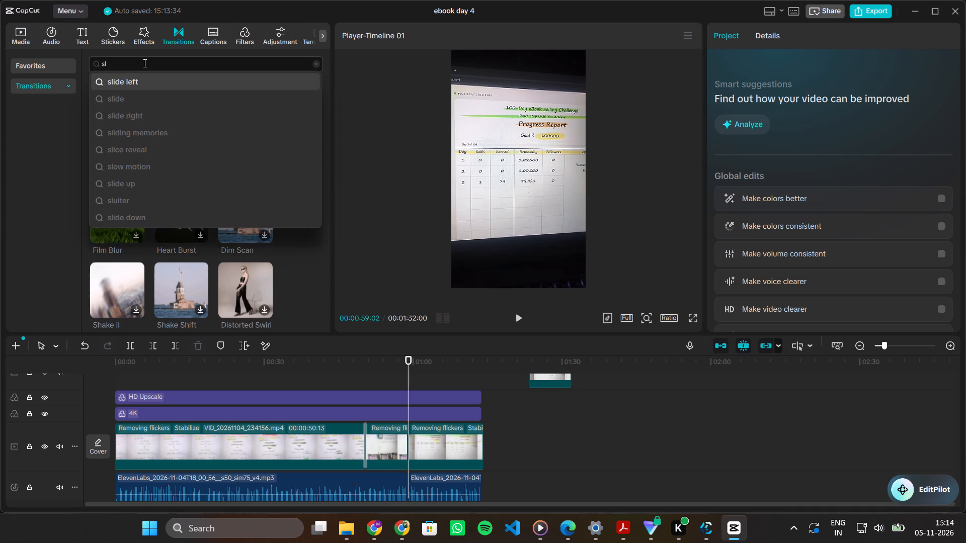
type("ide")
key("Return")
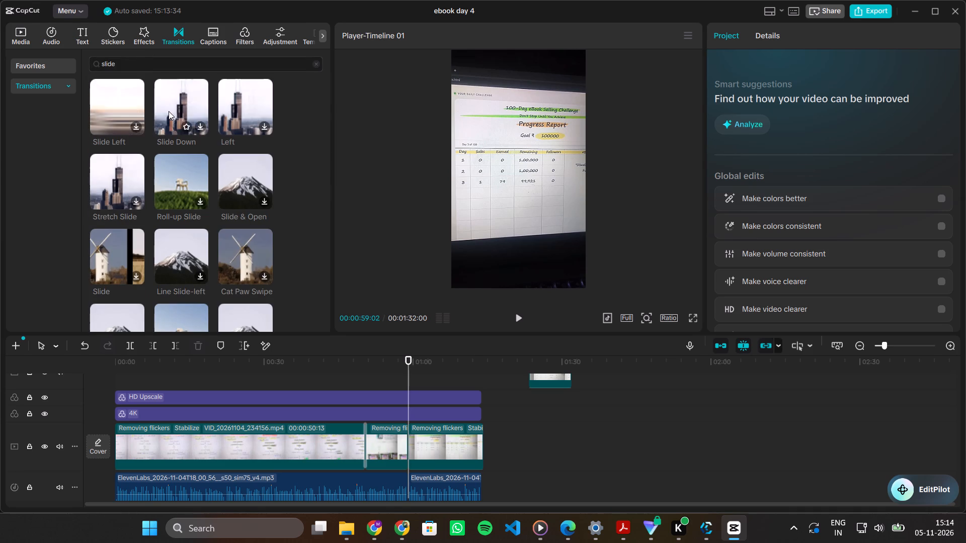
double_click(263, 123)
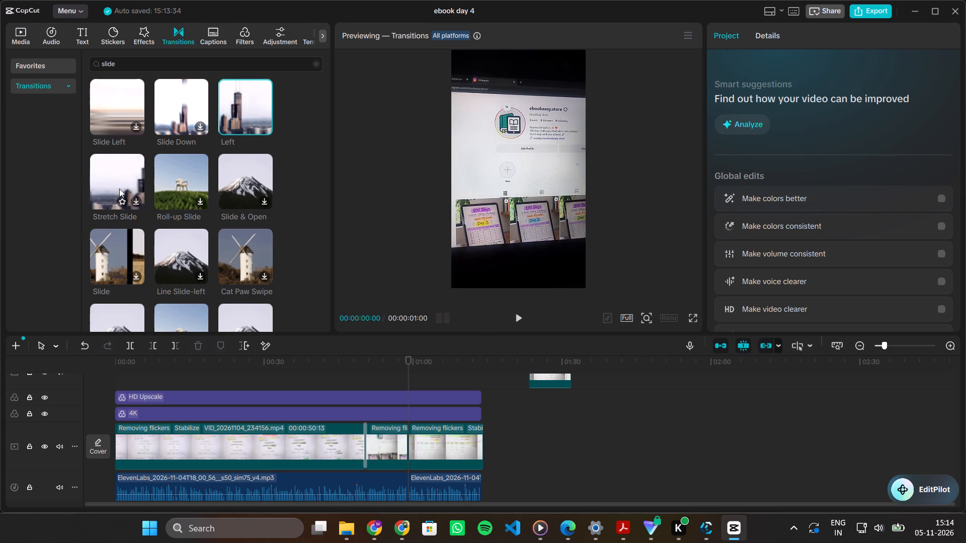
left_click(265, 126)
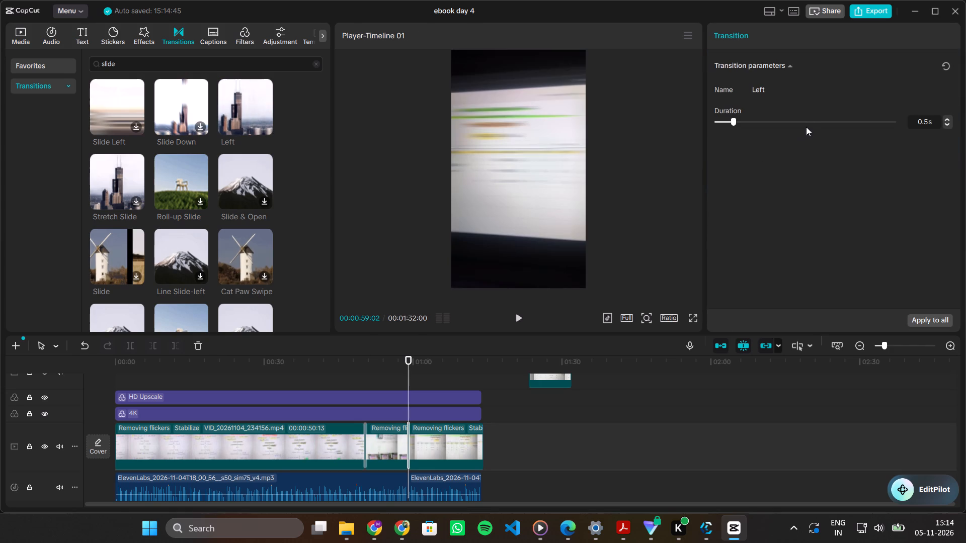
Play from the Fade Wipe transition at 00:00:50:13 into the last progress report clip to review both transitions.
left_click(362, 383)
left_click(362, 383)
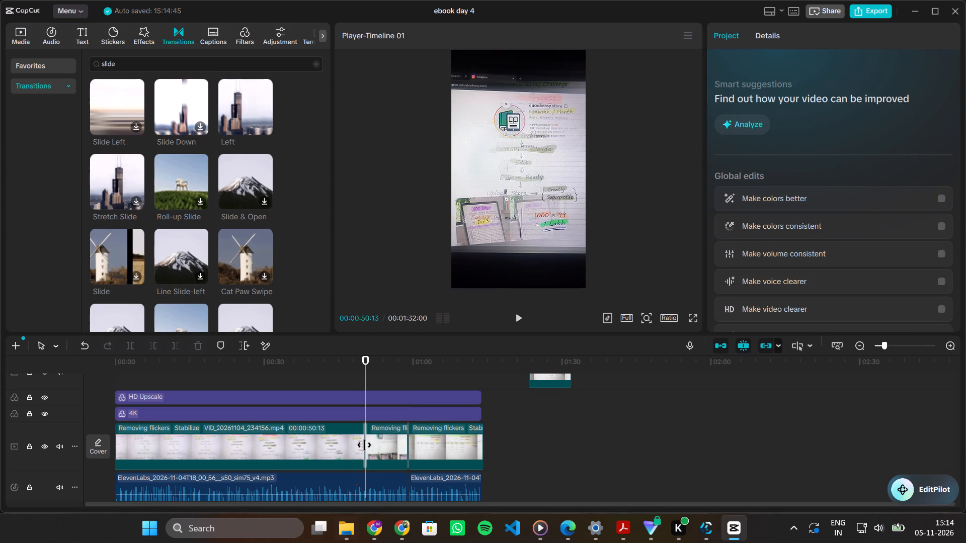
left_click(364, 443)
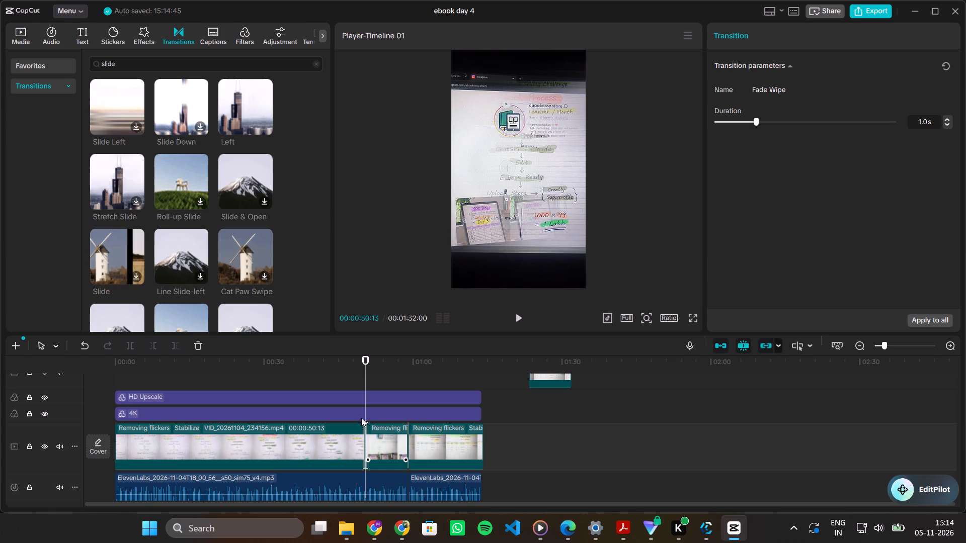
key("space")
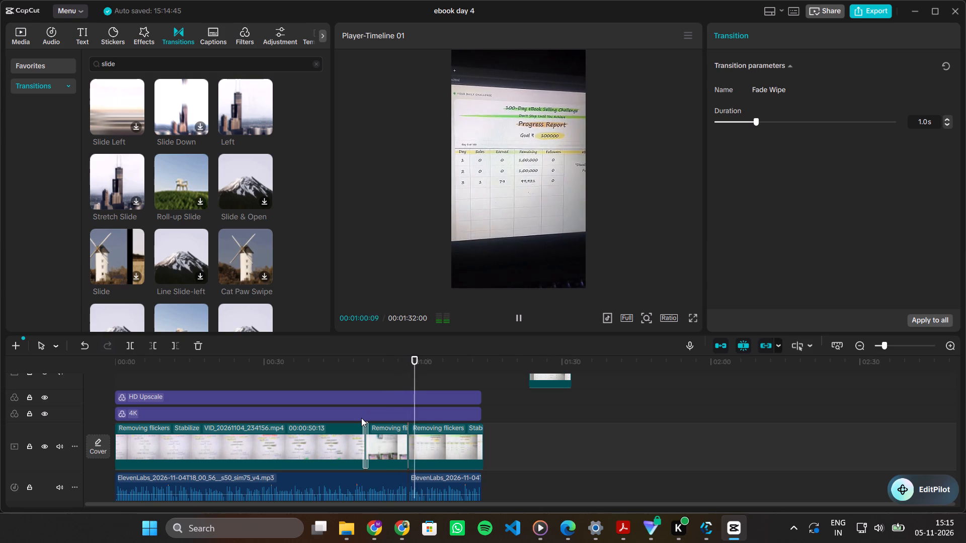
Set the Left transition's duration to 0.7 s.
left_click(408, 441)
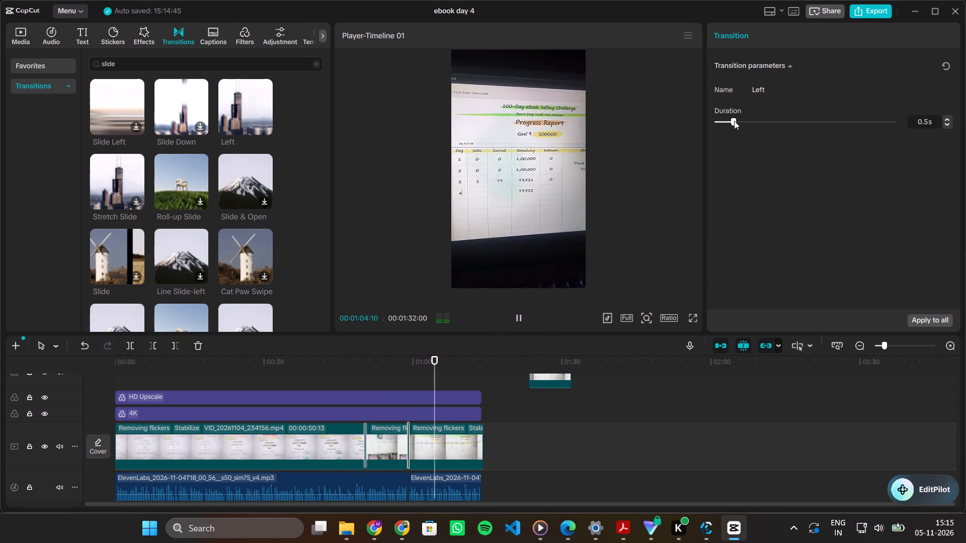
left_click_drag(734, 121, 750, 120)
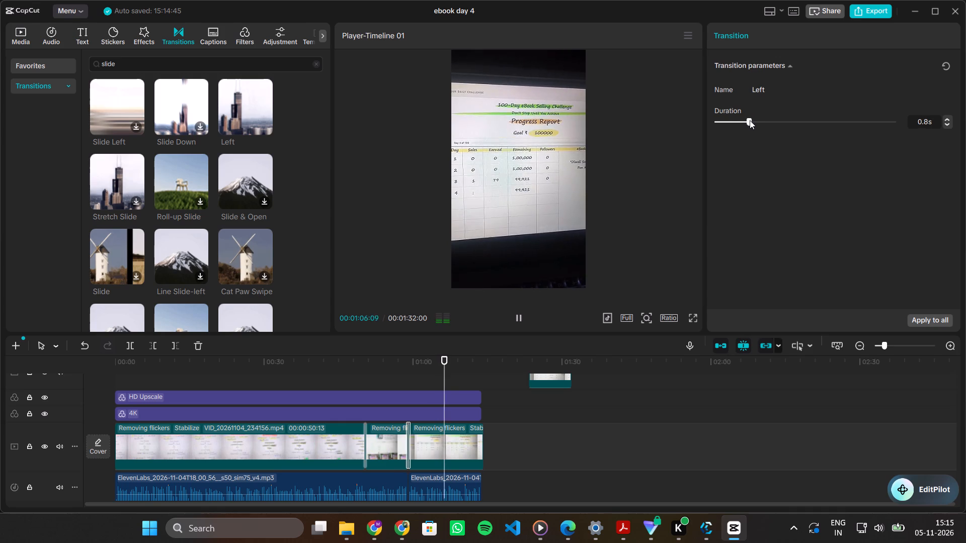
left_click_drag(750, 120, 745, 120)
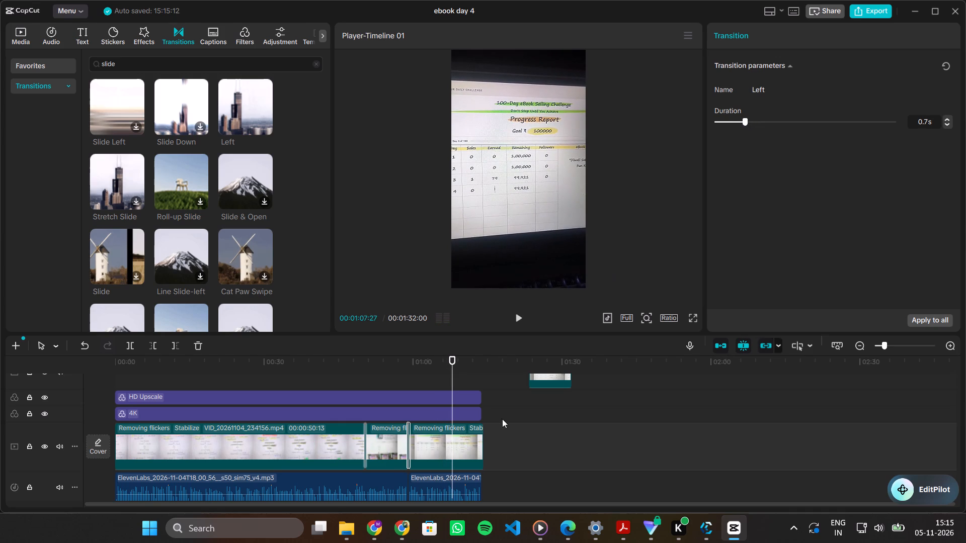
Trim the start of the last progress report clip to a clip length of 00:00:13:23.
left_click(437, 435)
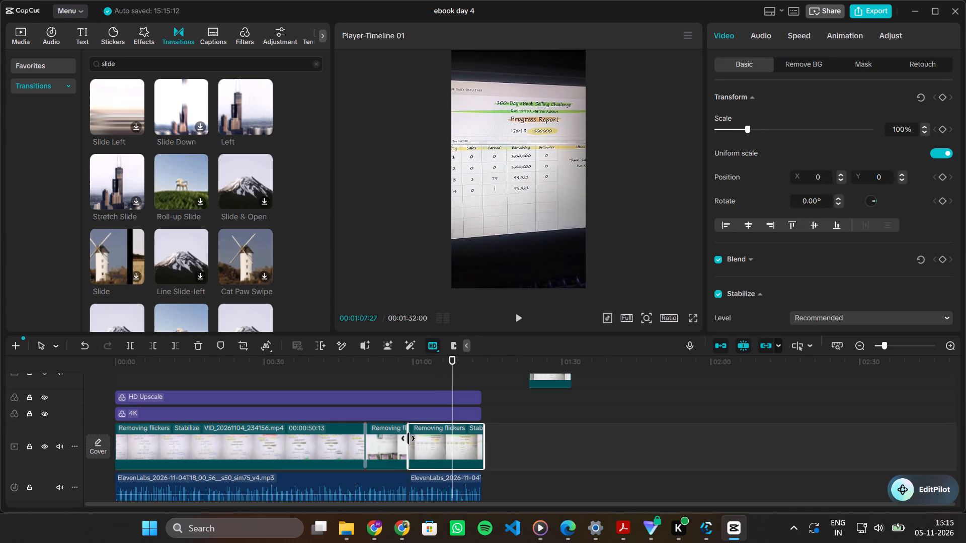
left_click_drag(408, 438, 417, 440)
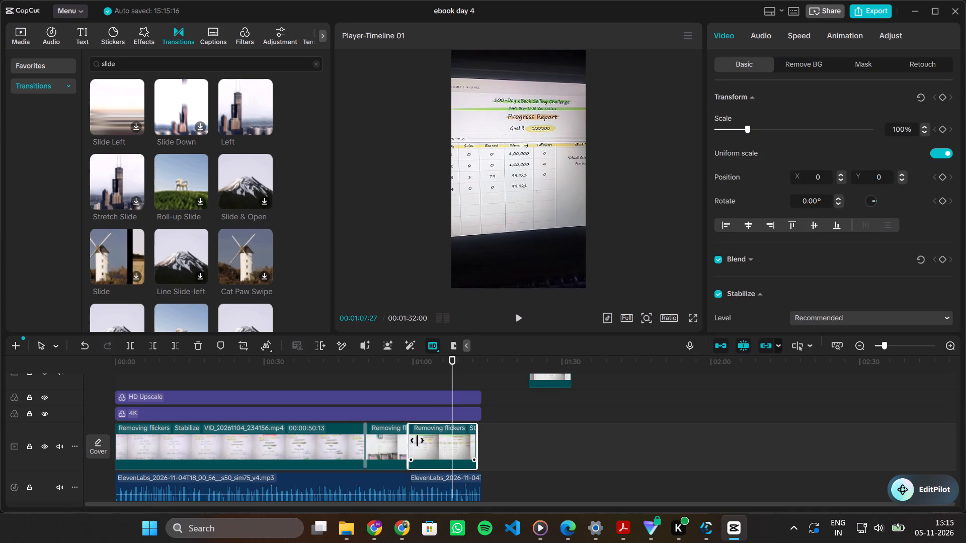
Play from just before the Left transition into the last progress report clip to check its timing against the second voiceover.
left_click(397, 382)
scroll(397, 382, "up", 13, "ctrl")
scroll(397, 382, "left", 1)
key("space")
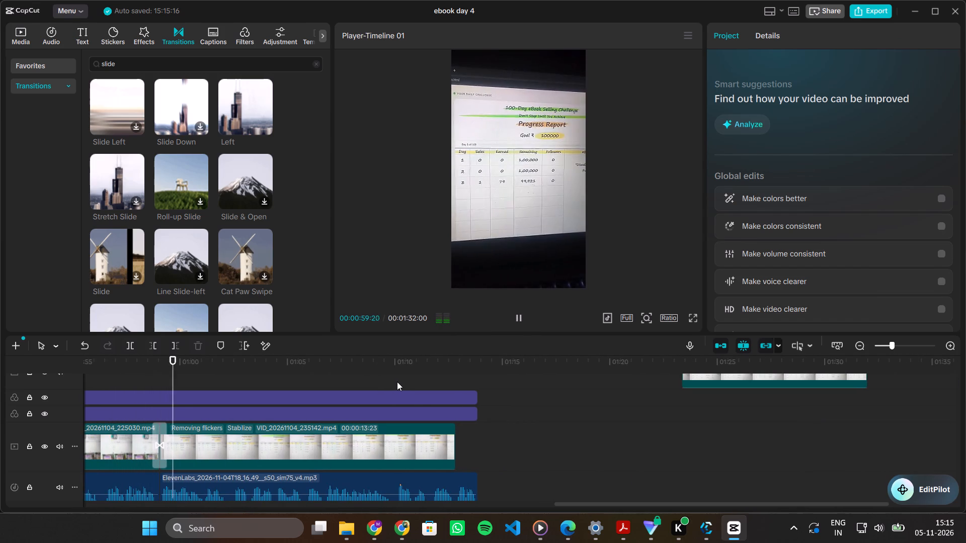
key("space")
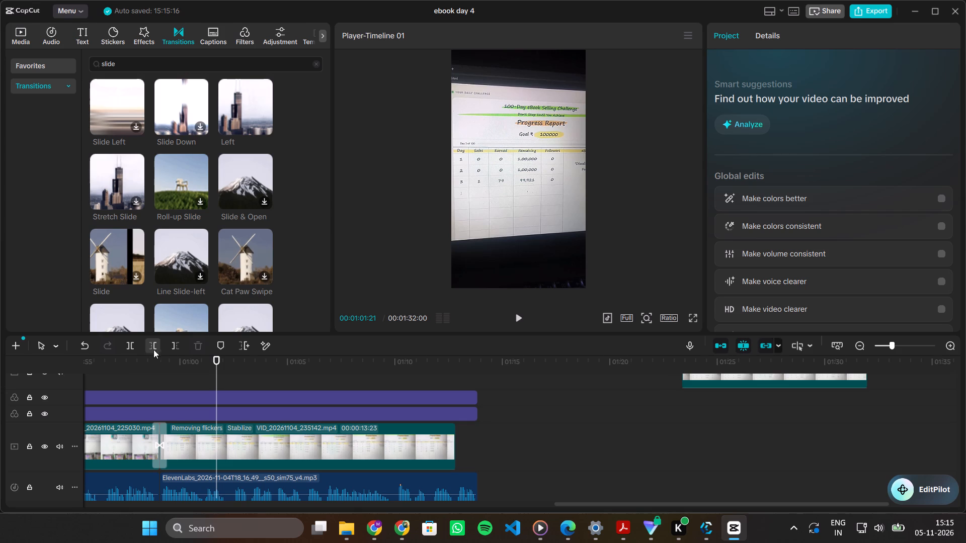
key("space")
key("space")
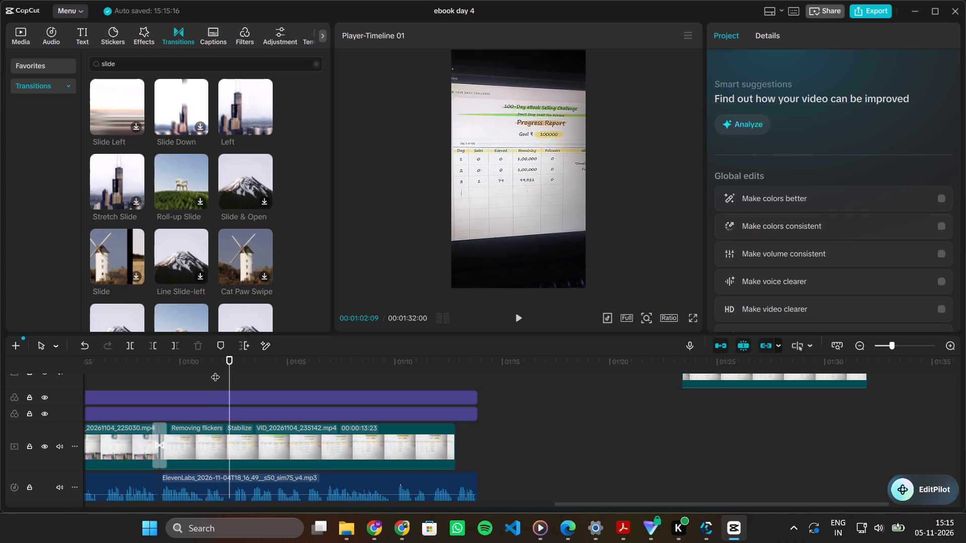
key("space")
key("space")
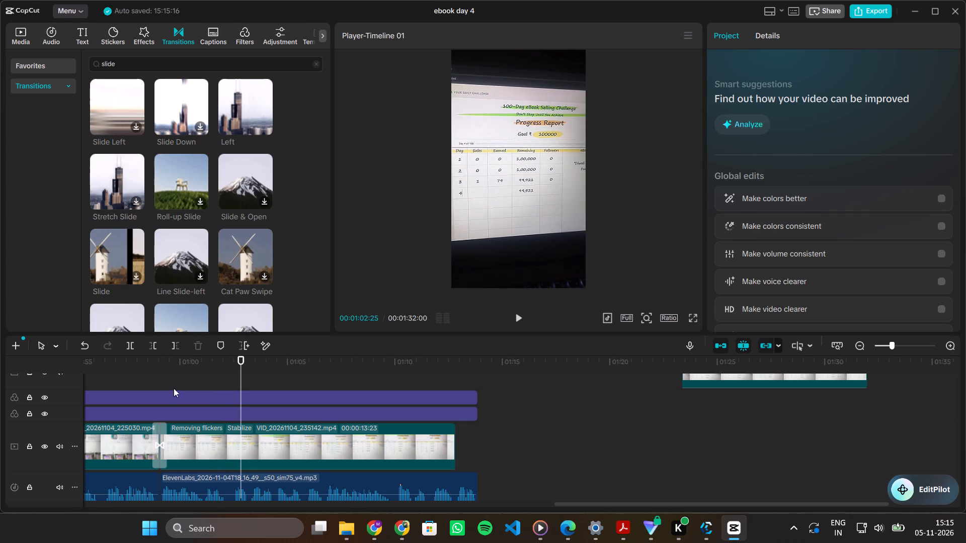
Trim more off the start of the last progress report clip, to a clip length of 00:00:13:08, checking playback between trims.
left_click(183, 438)
left_click_drag(242, 369, 171, 394)
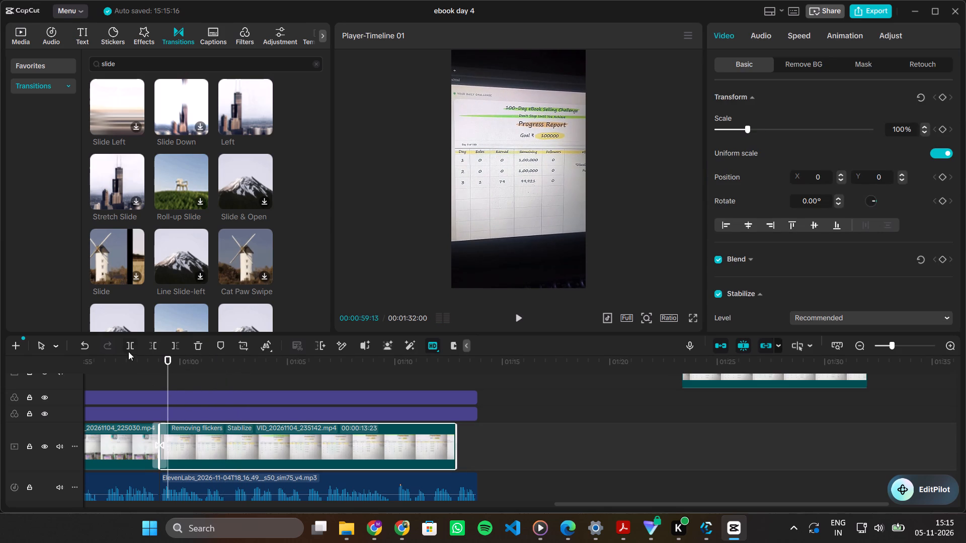
left_click(147, 344)
key("space")
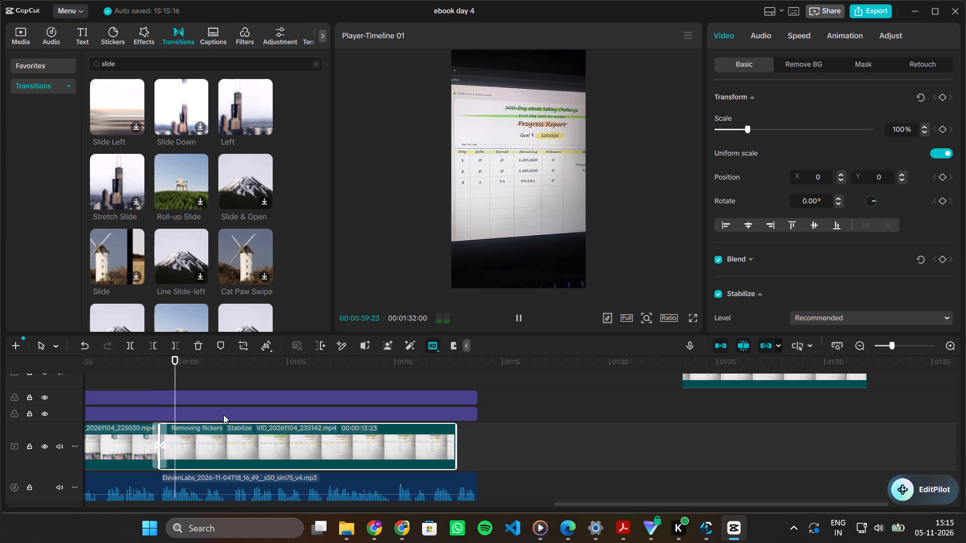
key("space")
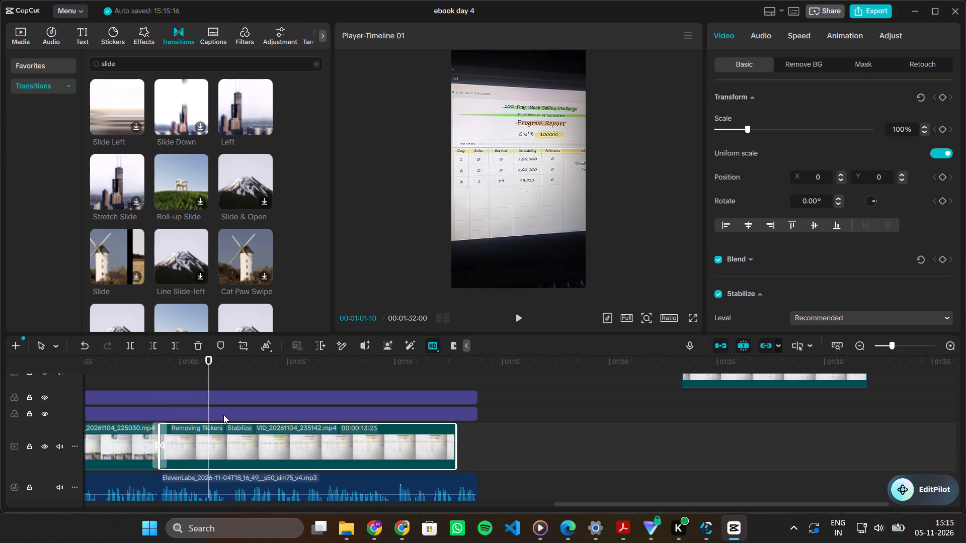
left_click_drag(159, 435, 163, 436)
left_click_drag(163, 436, 168, 437)
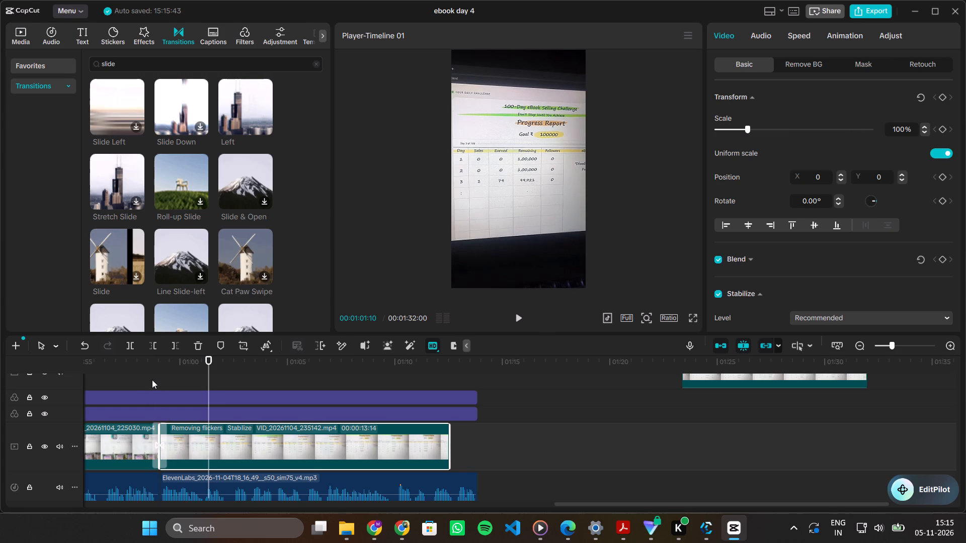
key("space")
key("space")
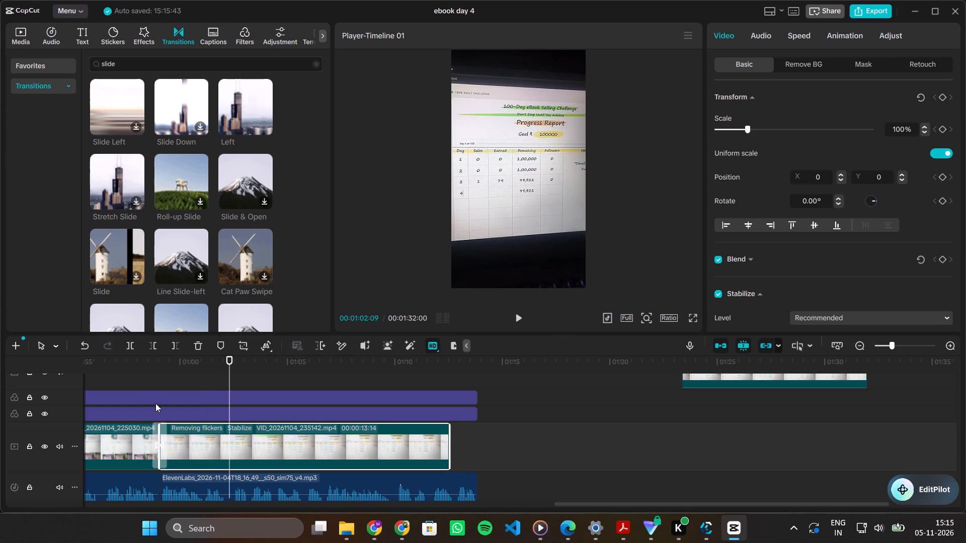
left_click_drag(159, 455, 163, 455)
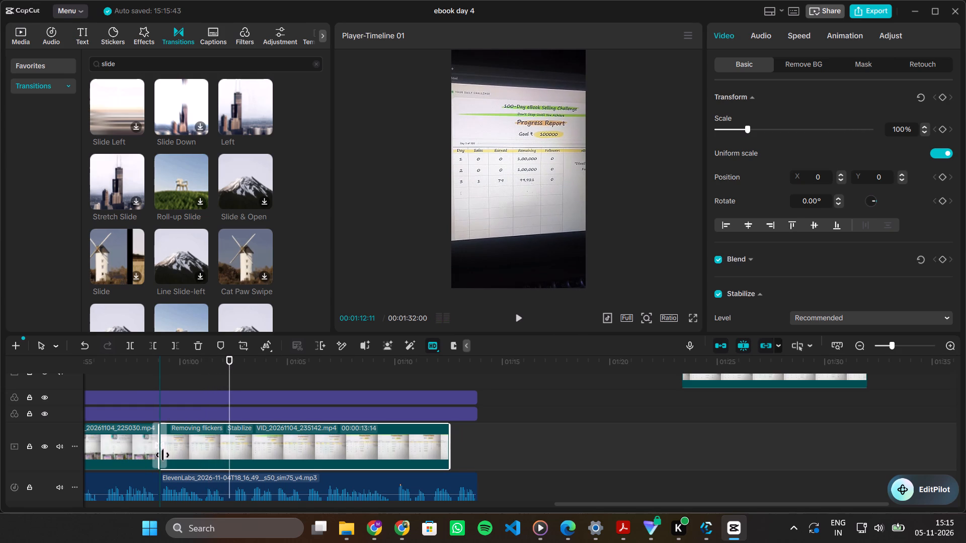
left_click_drag(163, 455, 166, 455)
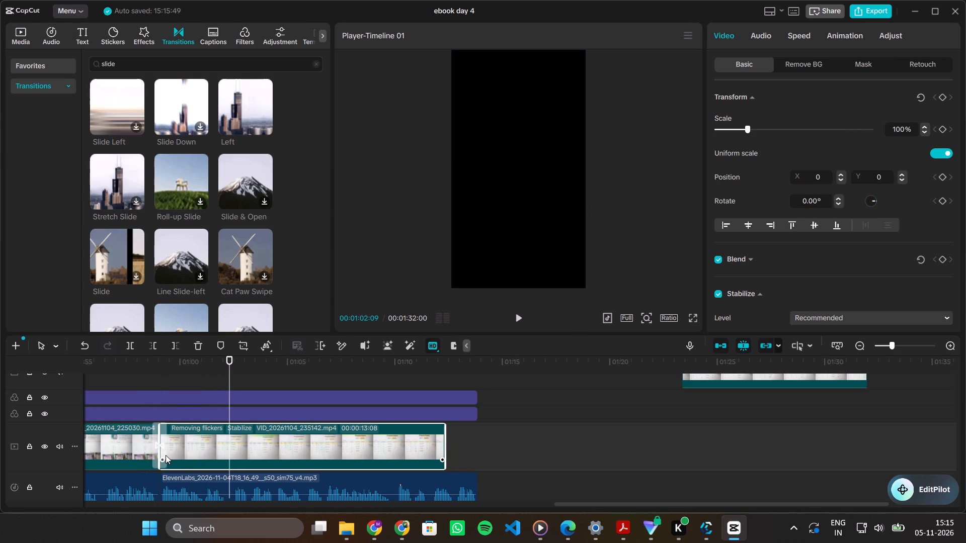
Play the trimmed last progress report clip through to its end to check it against the second voiceover.
left_click_drag(229, 372, 218, 375)
key("space")
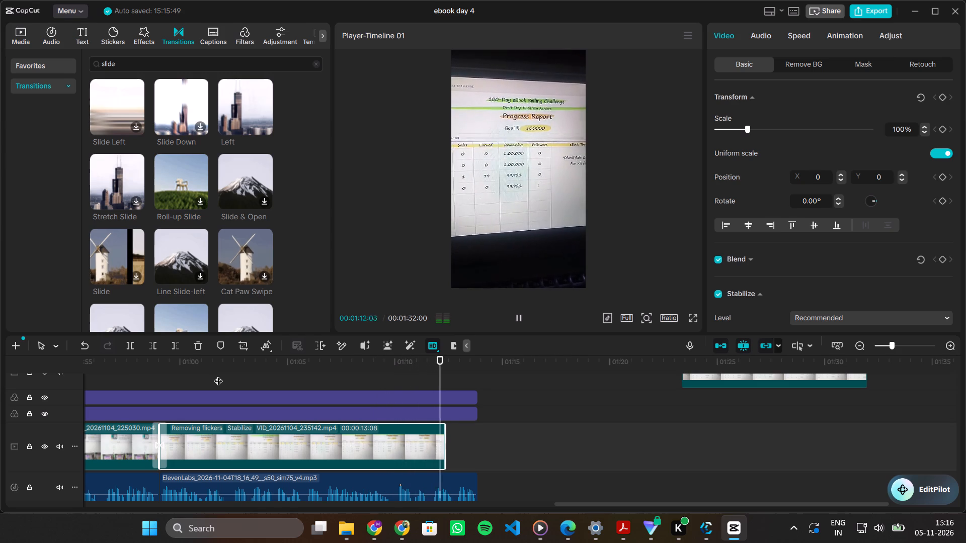
key("space")
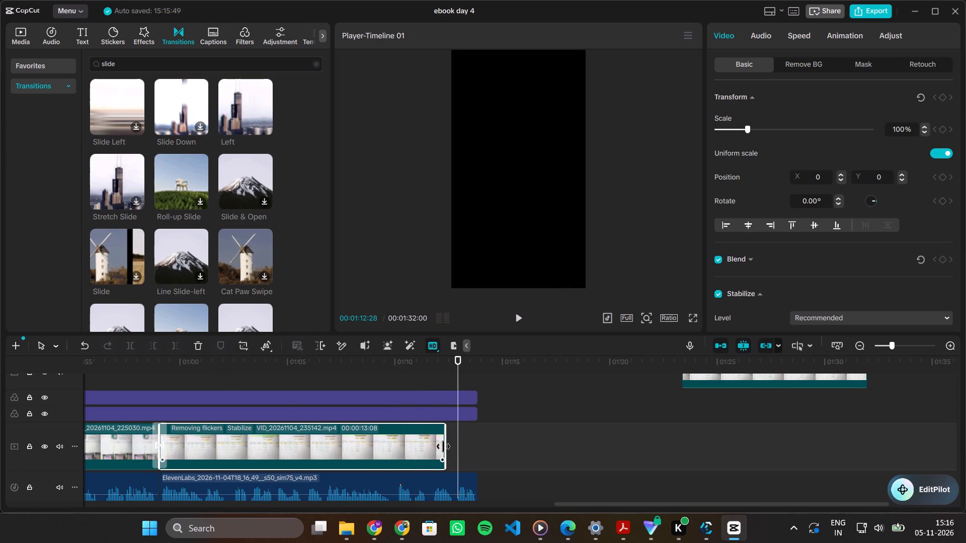
Extend the end of the last progress report clip to the end of the second voiceover, for a clip length of 00:00:14:24.
left_click_drag(445, 440, 476, 441)
key("space")
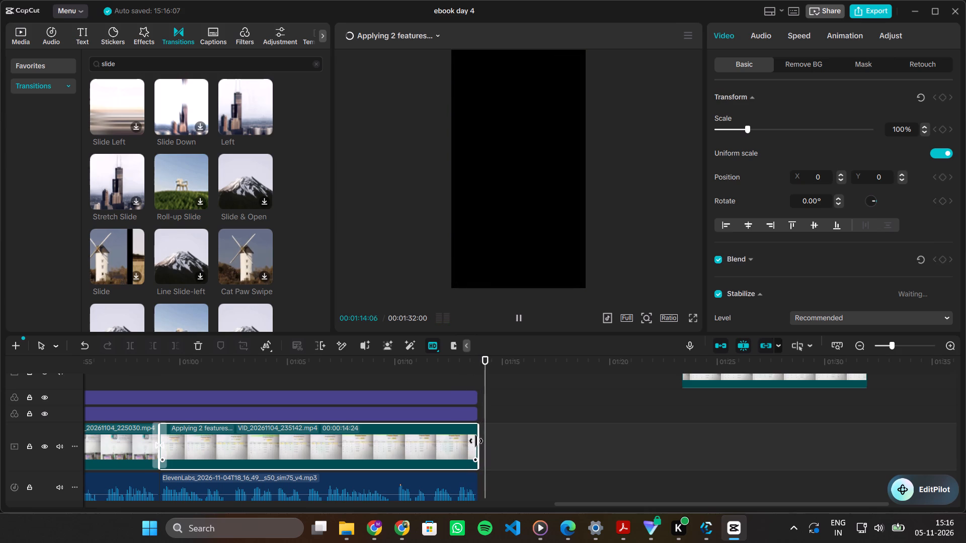
key("space")
scroll(476, 441, "down", 14, "ctrl")
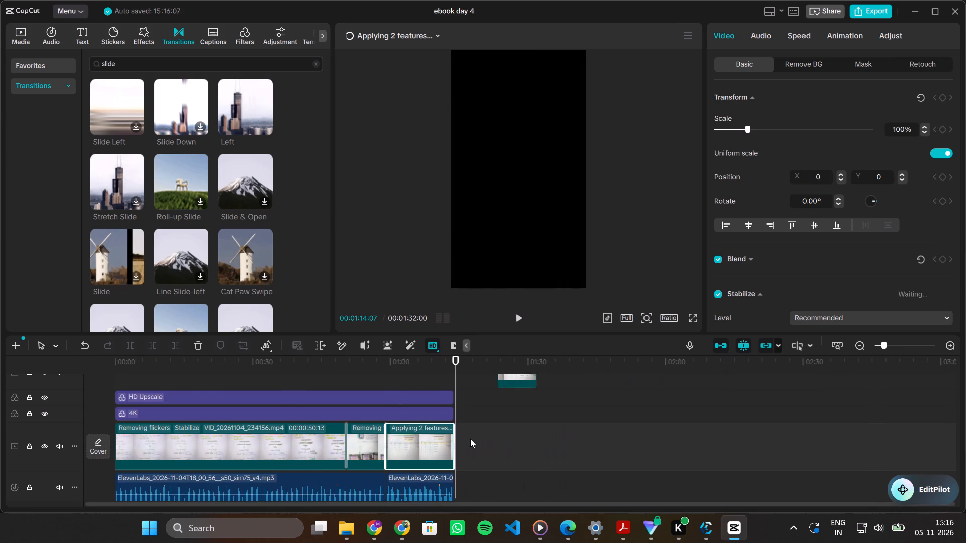
Scrub through the assembled timeline and play the ebookeasy.store profile clip from just after the first transition.
left_click(198, 383)
left_click_drag(198, 383, 100, 387)
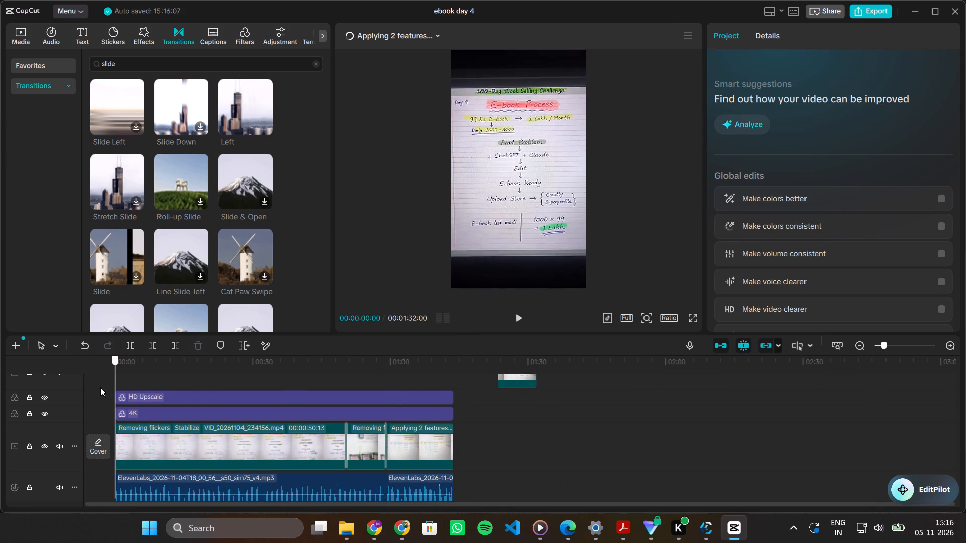
left_click_drag(100, 387, 344, 389)
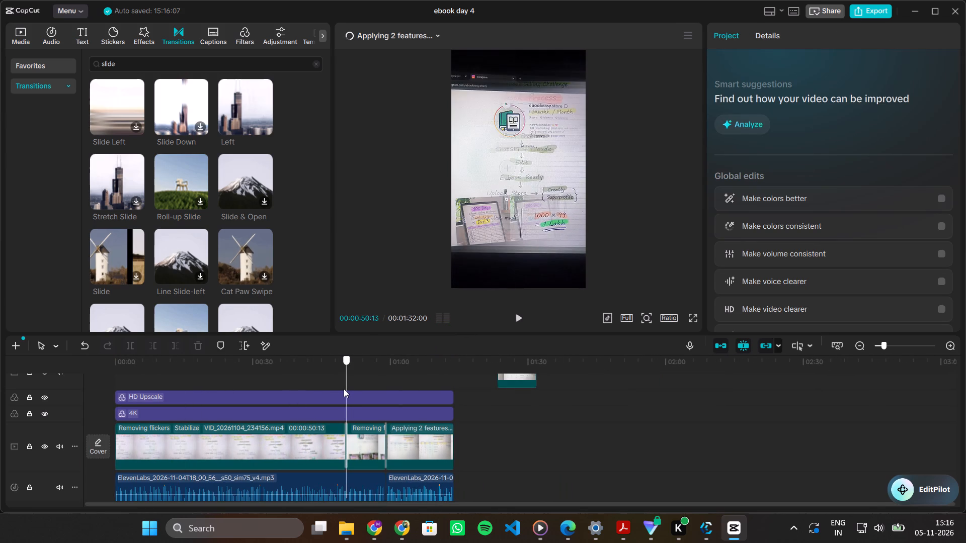
left_click_drag(344, 389, 386, 385)
scroll(386, 385, "up", 8, "ctrl")
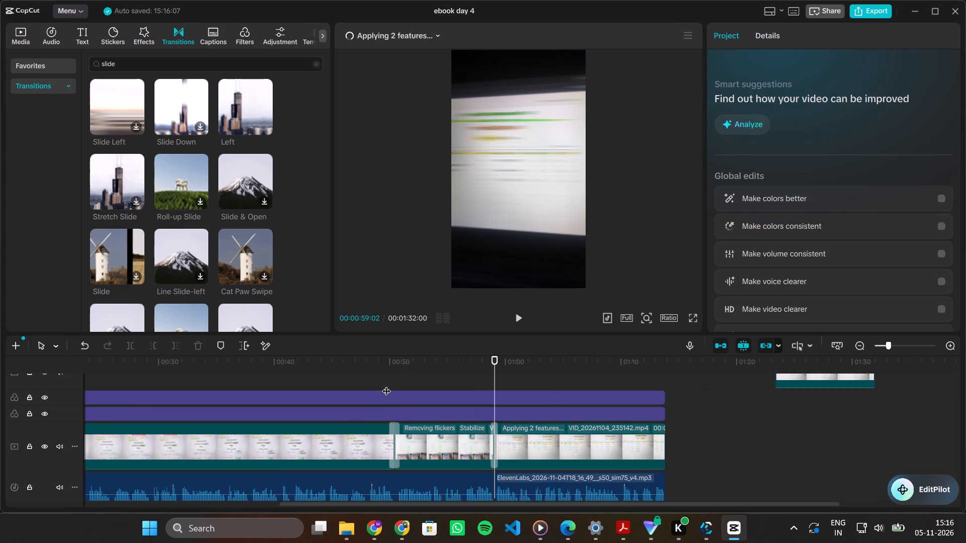
scroll(386, 385, "up", 9, "ctrl")
left_click_drag(499, 380, 565, 374)
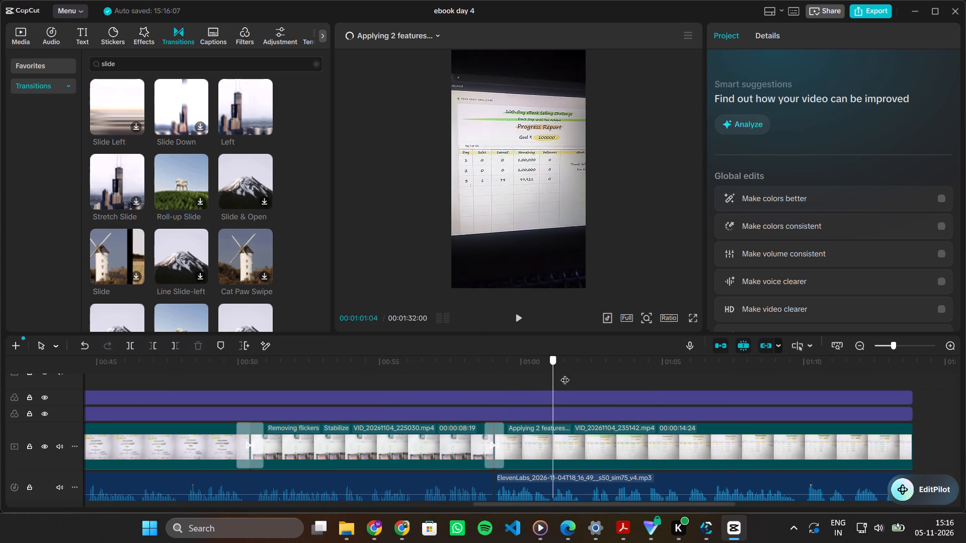
left_click_drag(565, 374, 262, 413)
key("space")
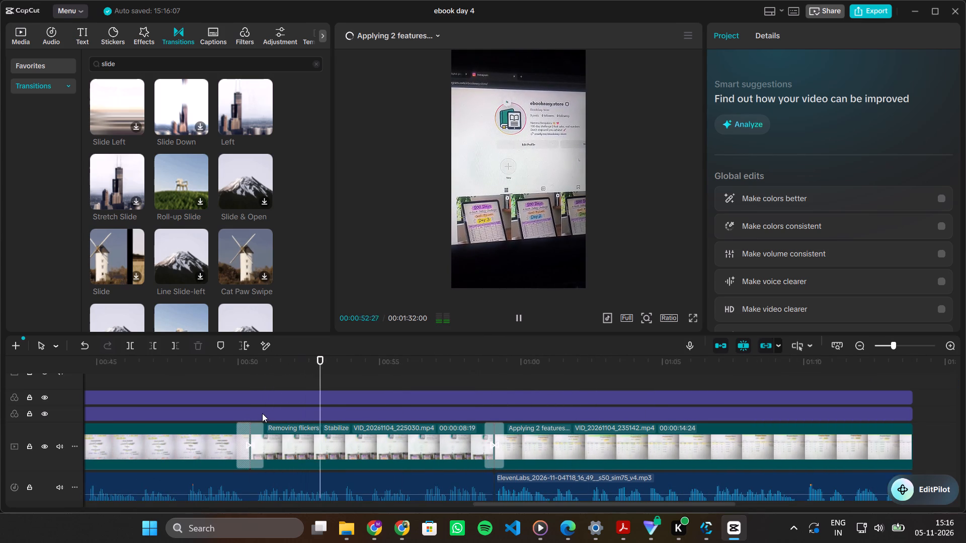
key("space")
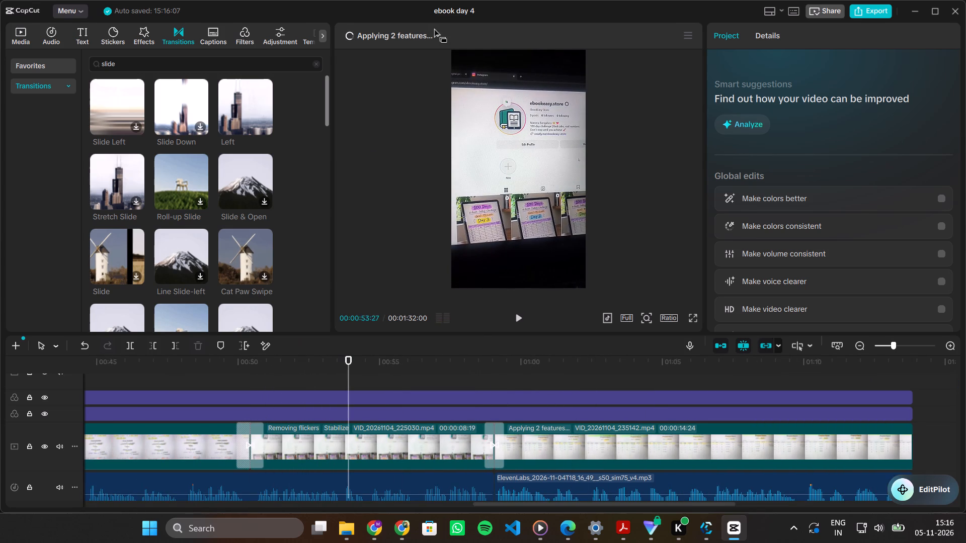
Check the processing progress of flicker removal and stabilization on the last progress report clip.
left_click(432, 29)
left_click(394, 36)
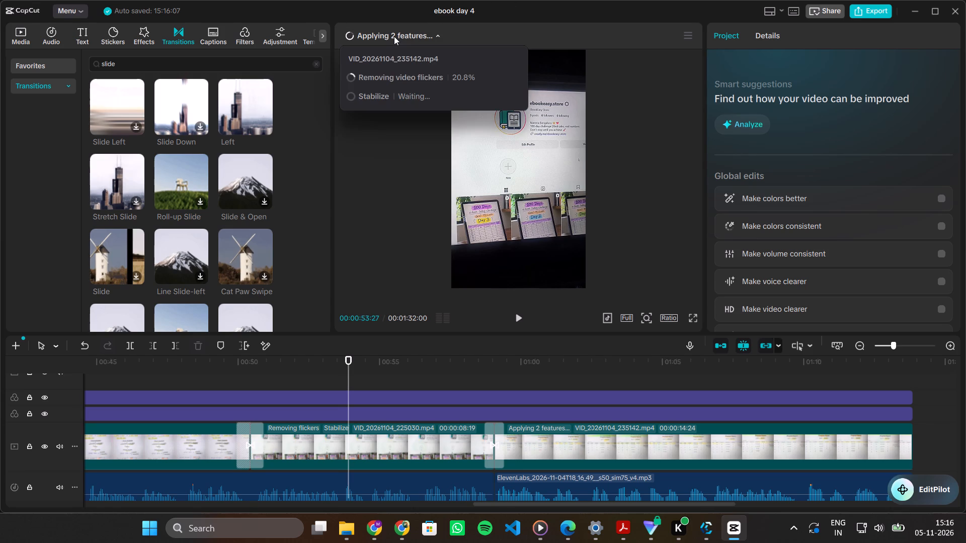
left_click(394, 36)
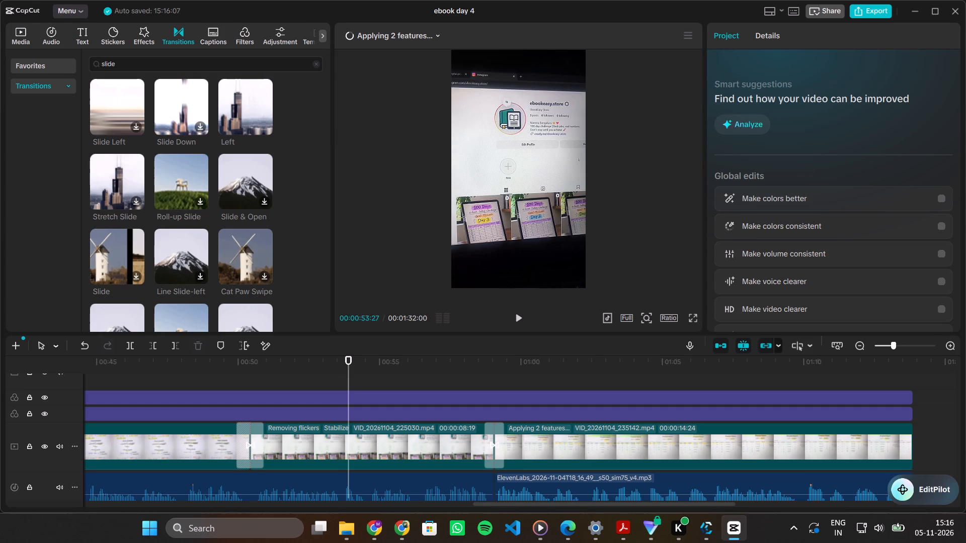
left_click(372, 31)
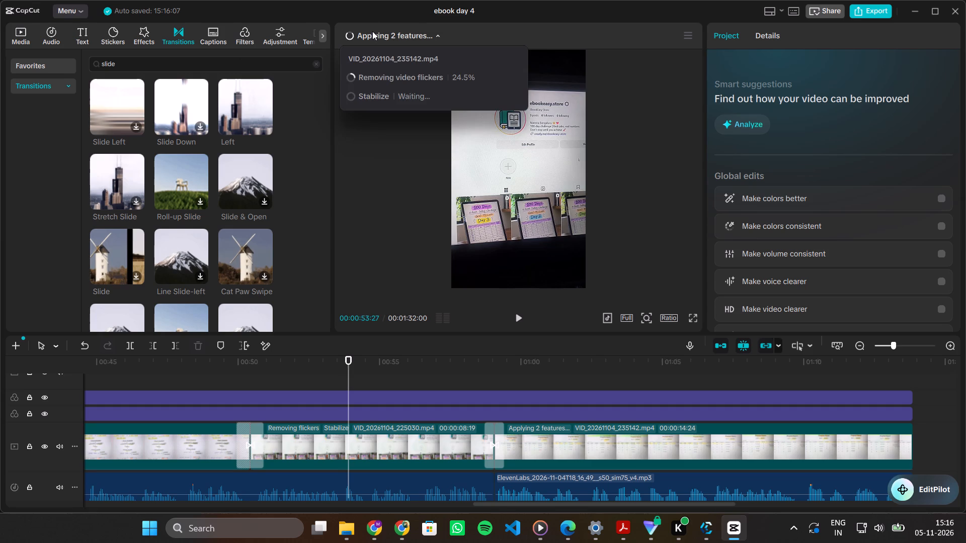
left_click(407, 83)
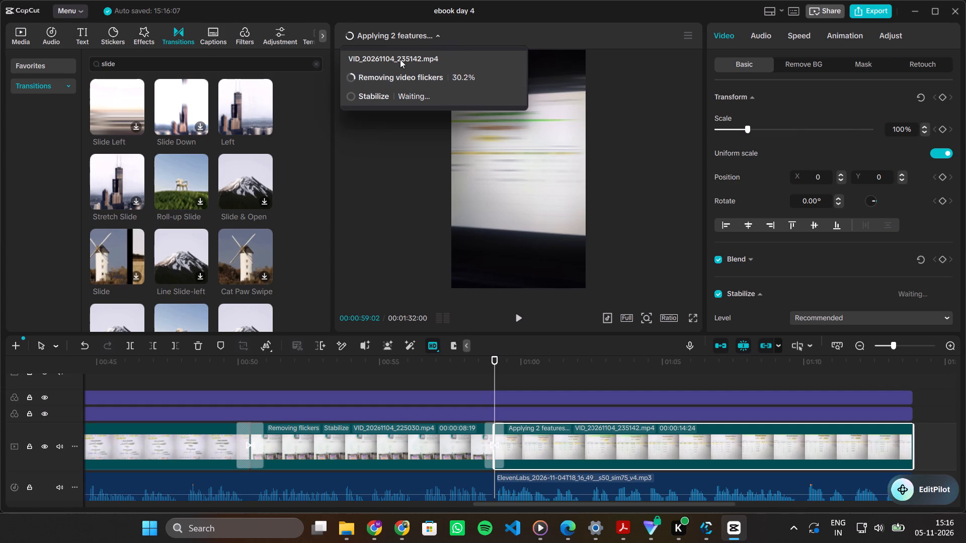
left_click(408, 33)
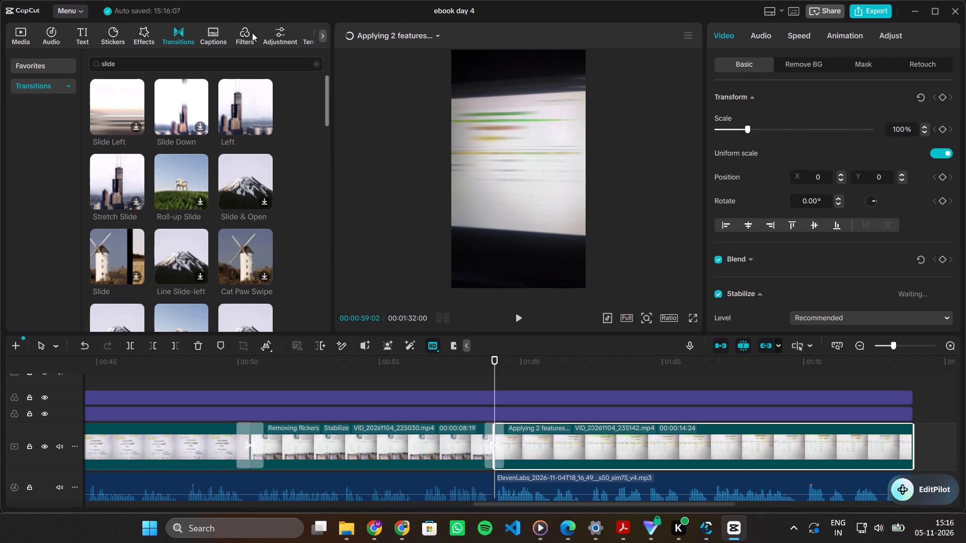
Add the favorite white caption template with green word highlight and place it over the profile clip at about 00:00:52:23.
left_click(207, 36)
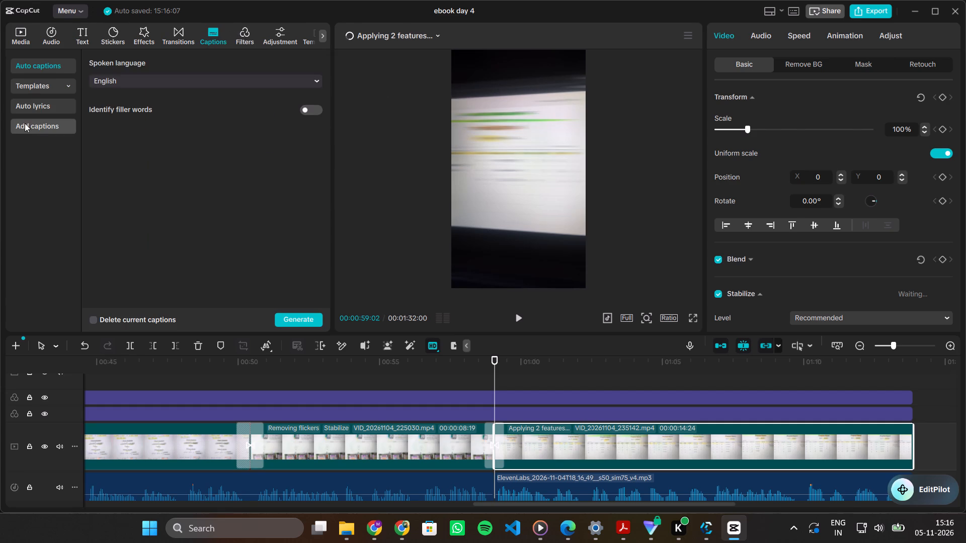
left_click(47, 88)
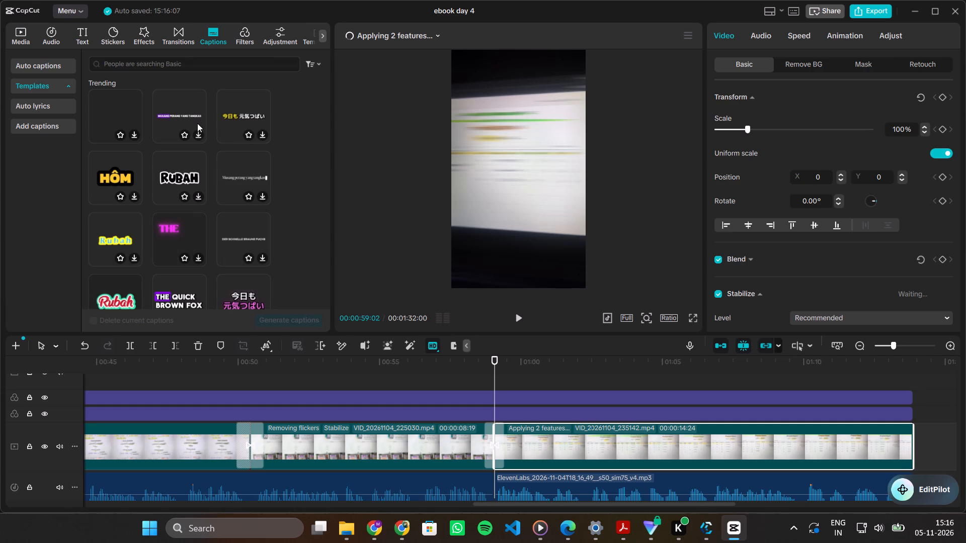
left_click(31, 107)
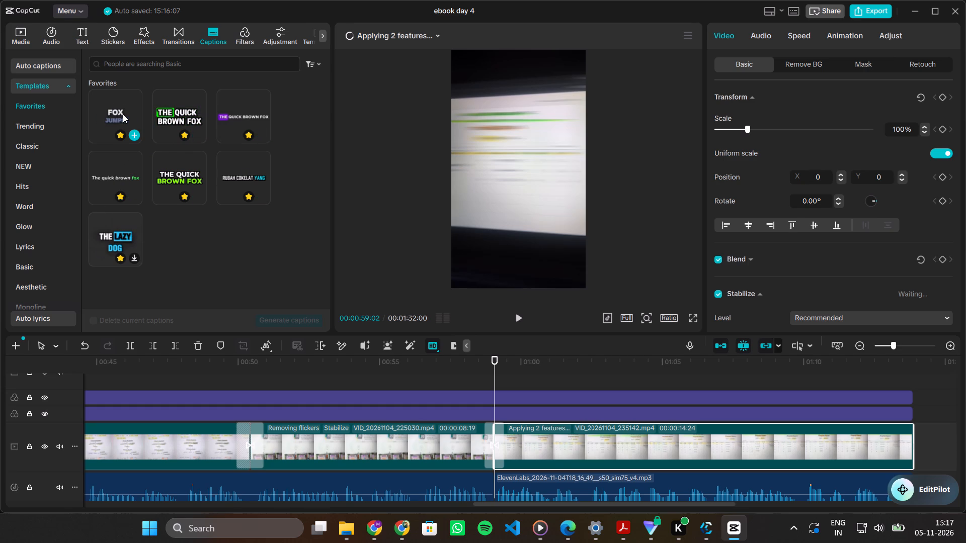
left_click(199, 130)
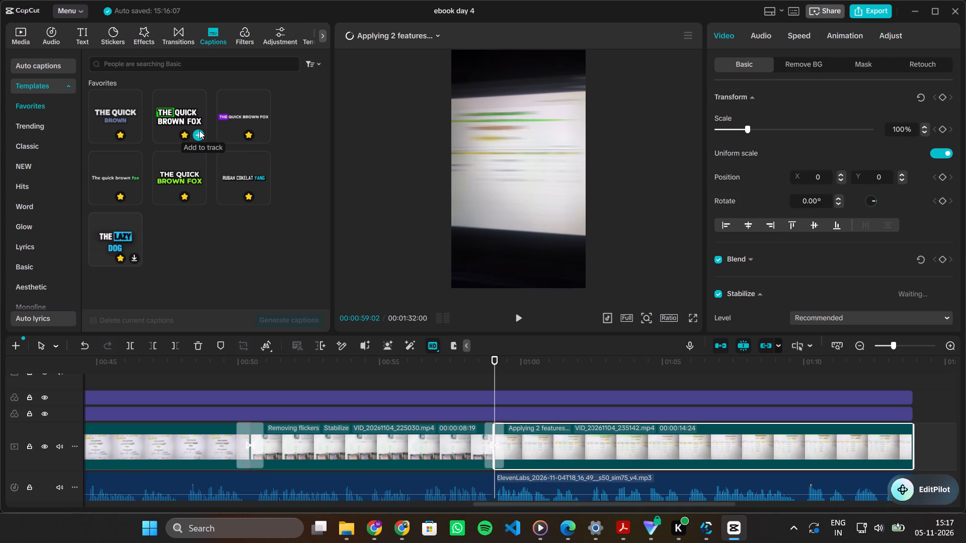
left_click_drag(522, 407, 307, 424)
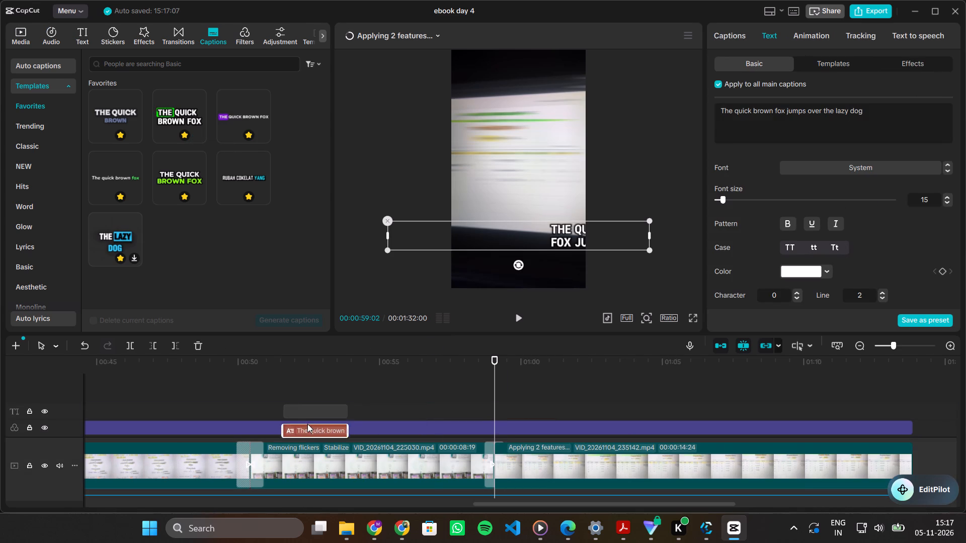
left_click_drag(307, 424, 344, 411)
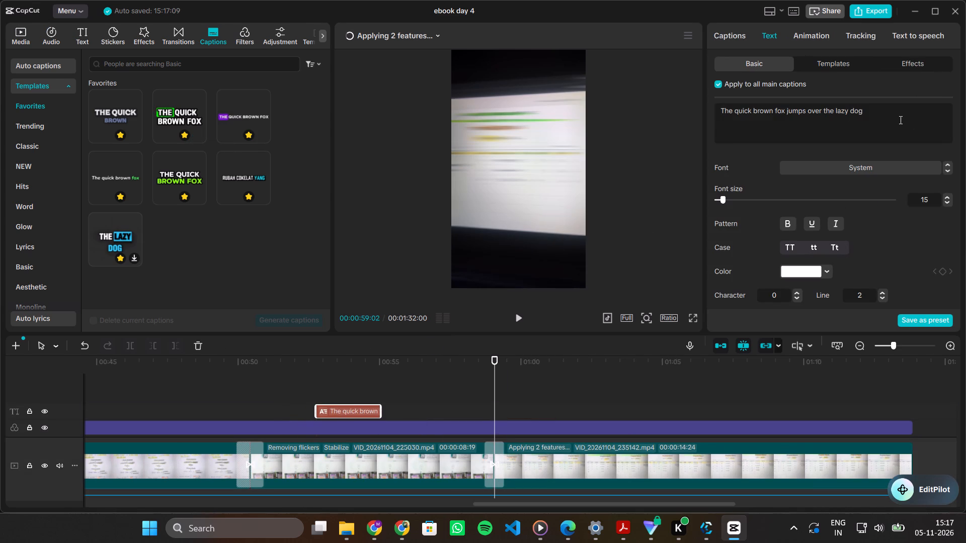
Replace the caption's placeholder text with "comment madi" and scrub across it to preview the word highlighting.
left_click(898, 116)
key("ctrl+a")
type("comm")
type("ent madi")
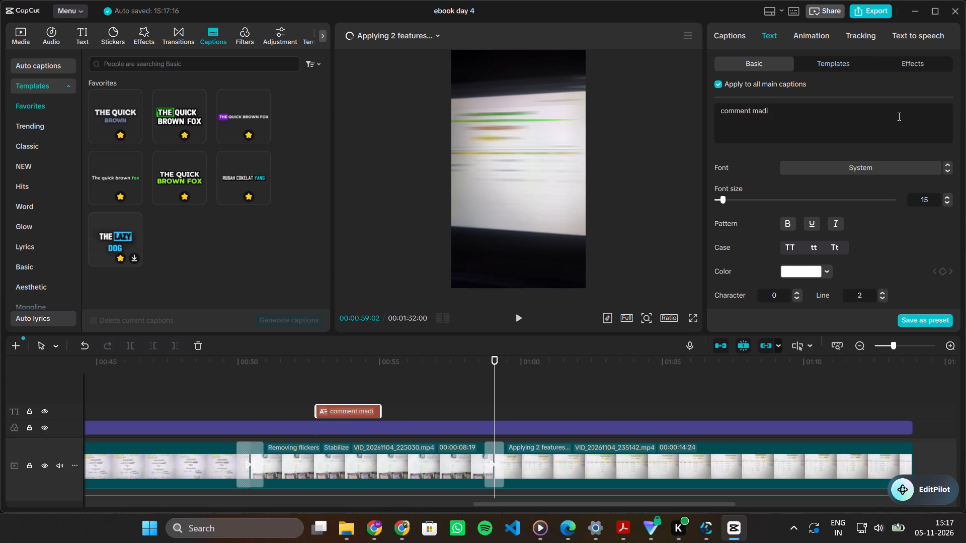
left_click(499, 392)
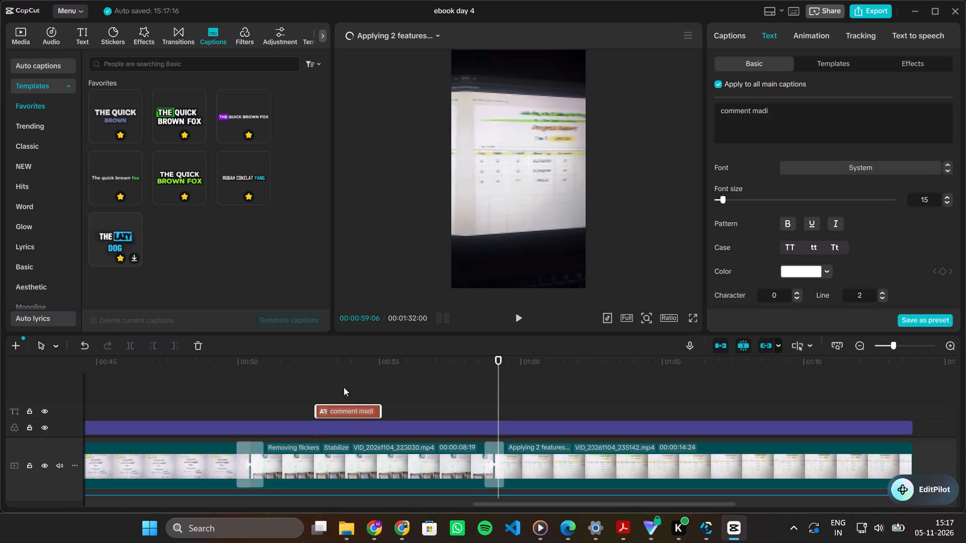
left_click(335, 388)
left_click_drag(335, 388, 359, 387)
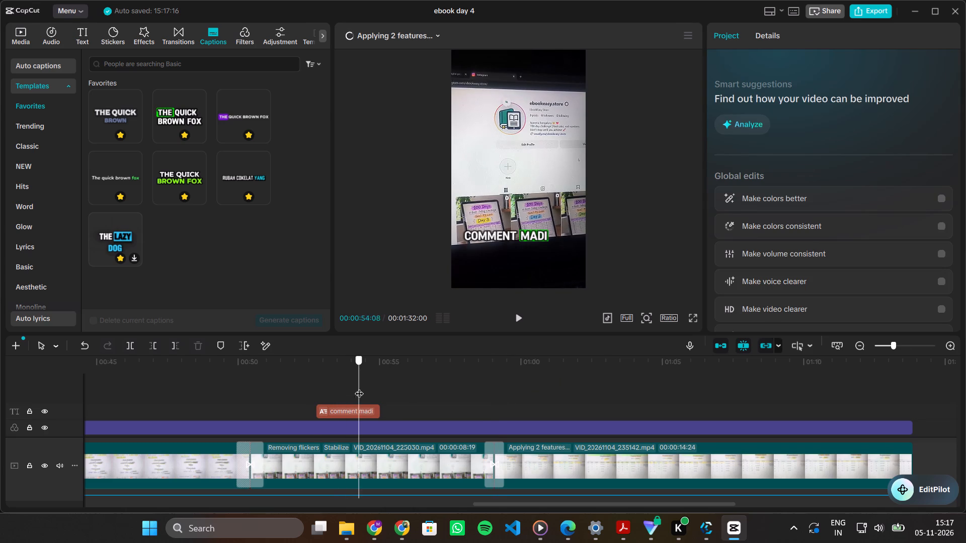
left_click_drag(359, 387, 318, 393)
Set the "comment madi" caption's font to System and its case to uppercase.
left_click(348, 406)
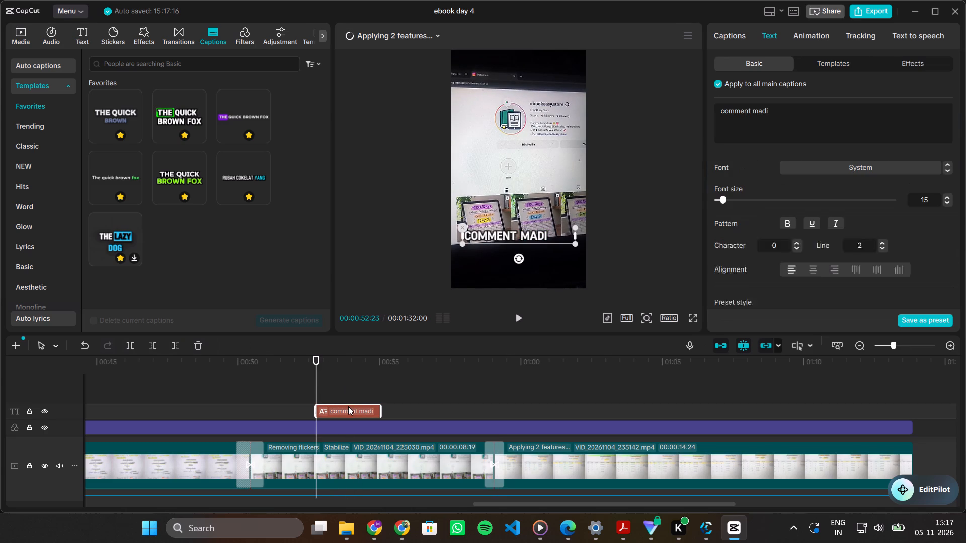
left_click(849, 167)
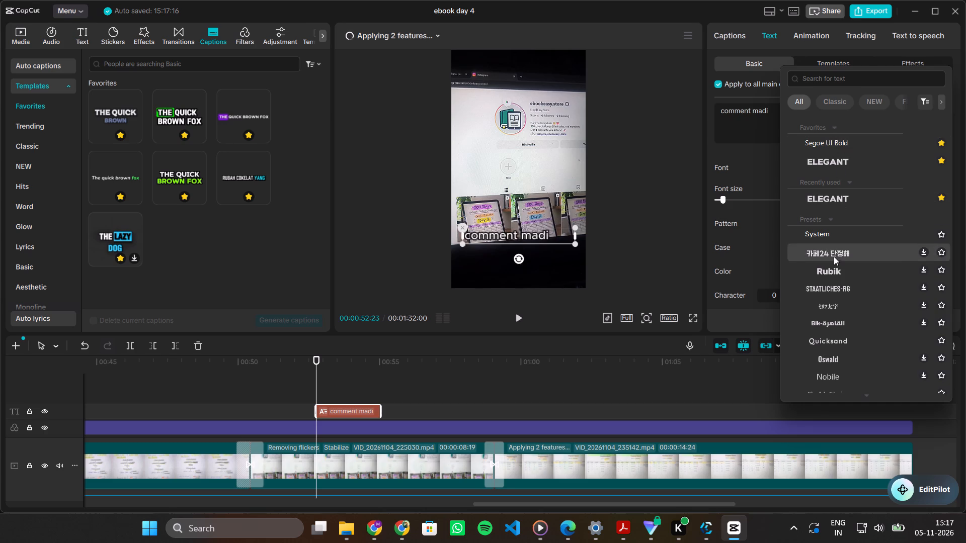
left_click(826, 232)
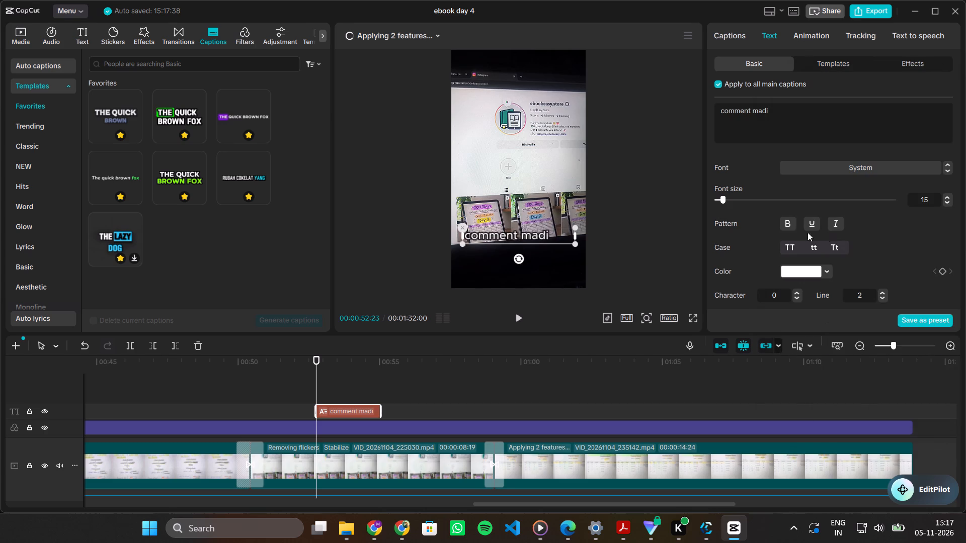
left_click(782, 112)
left_click(787, 244)
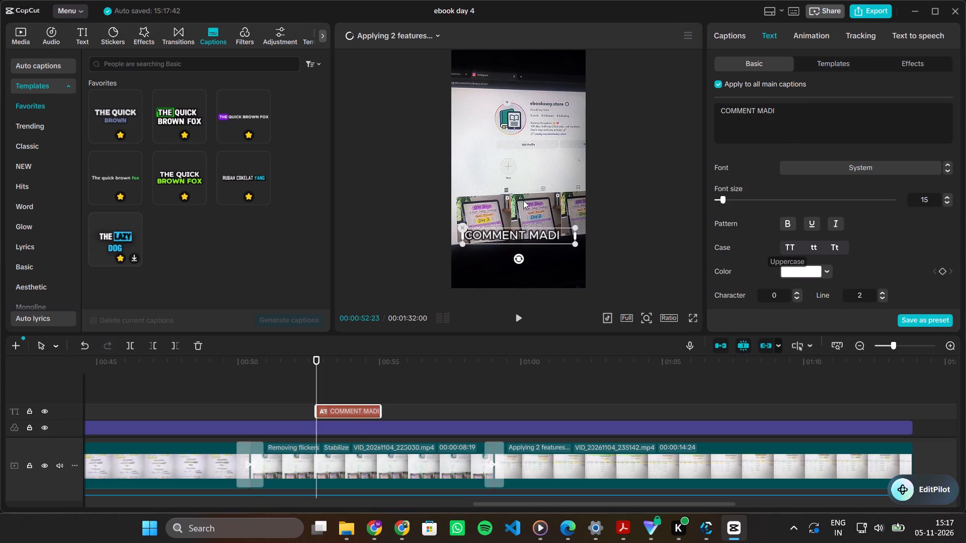
Move the COMMENT MADI caption down onto the black area below the profile picture footage and scale it down slightly.
left_click_drag(516, 238, 524, 256)
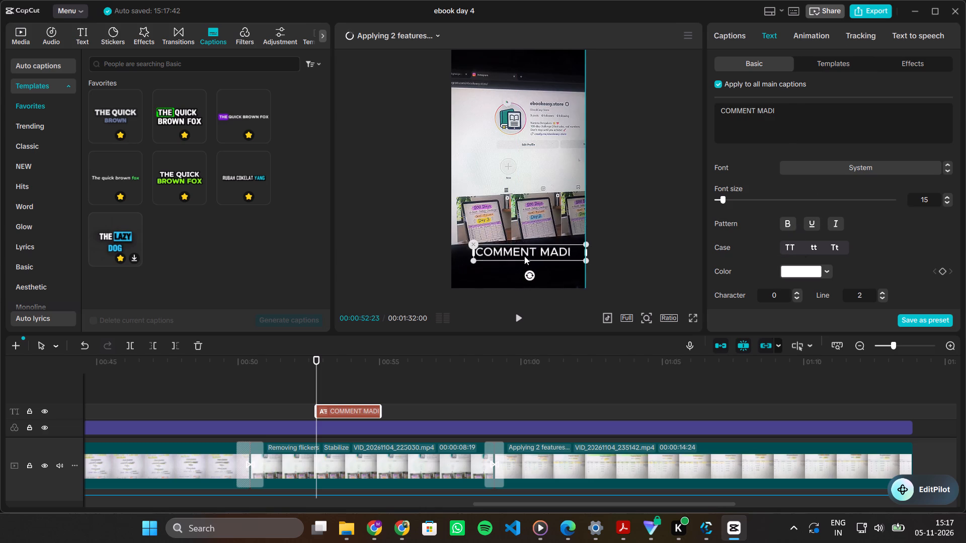
left_click_drag(524, 256, 522, 256)
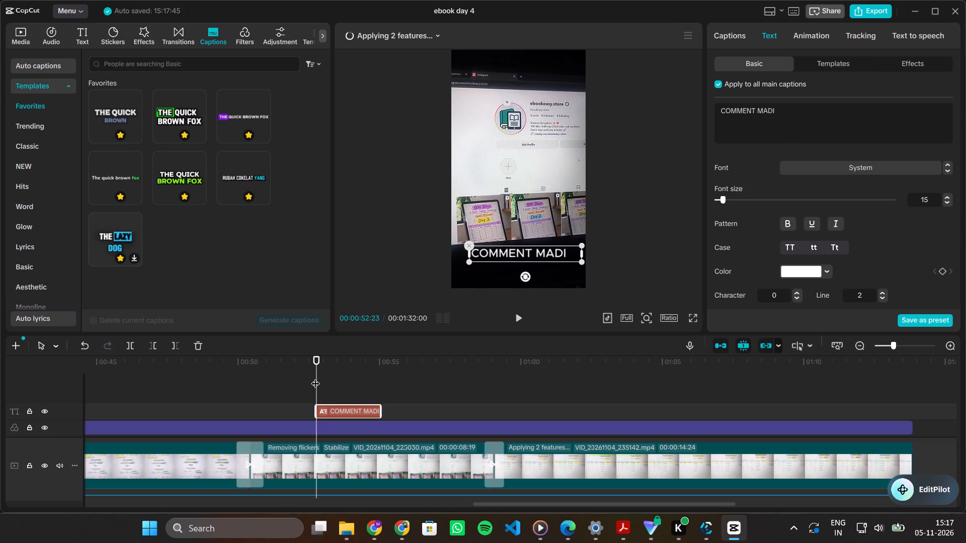
left_click_drag(315, 377, 323, 375)
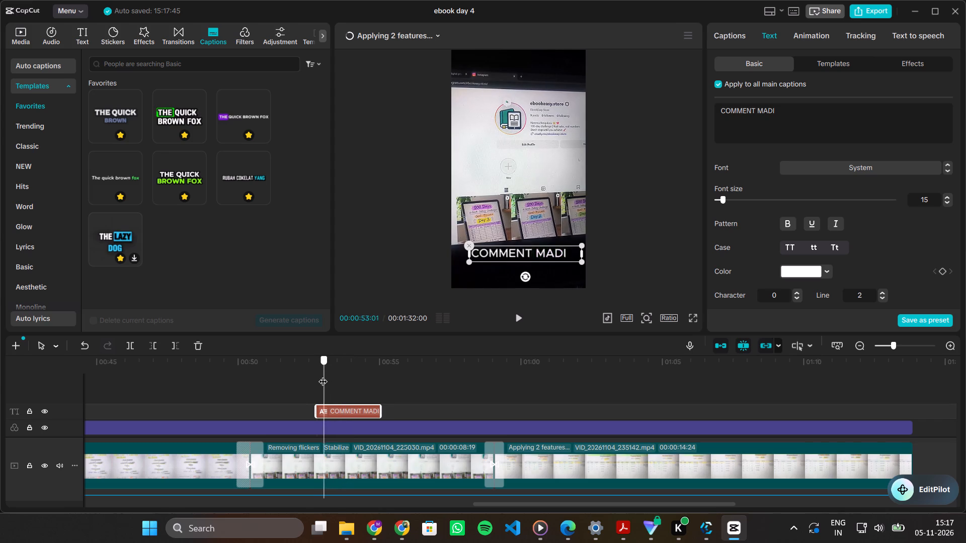
left_click_drag(323, 375, 344, 375)
left_click_drag(578, 260, 576, 260)
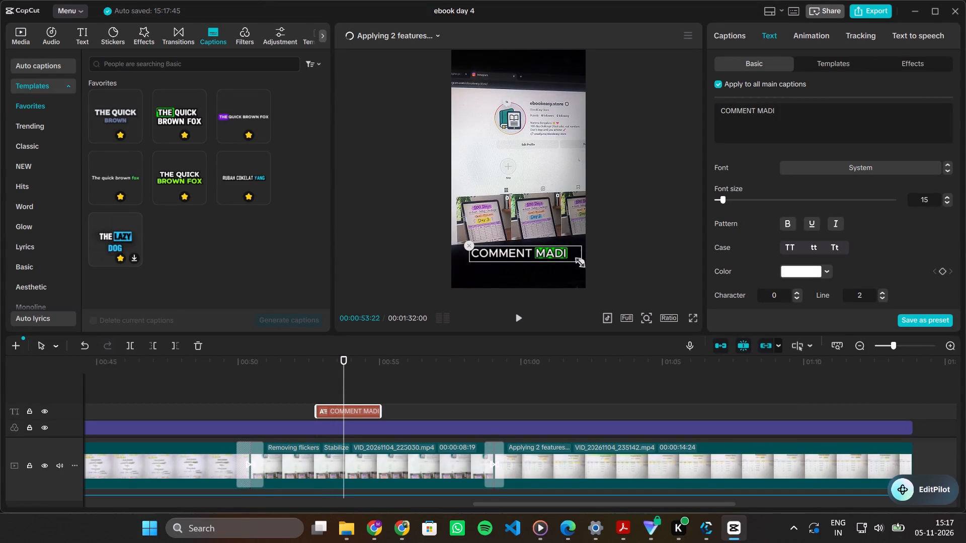
left_click_drag(576, 260, 572, 260)
Make the COMMENT MADI caption bold and nudge it slightly lower in the black area of the frame.
left_click(787, 221)
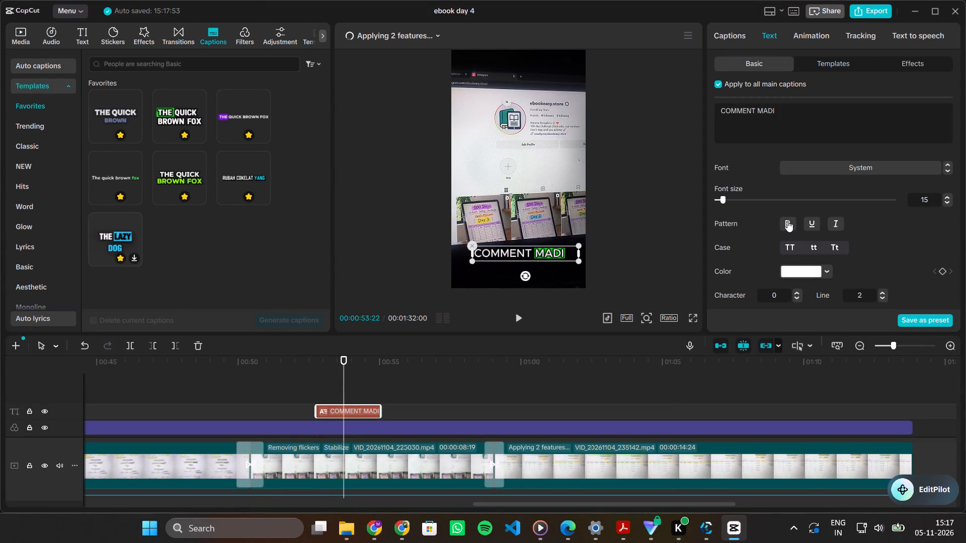
left_click_drag(534, 253, 536, 260)
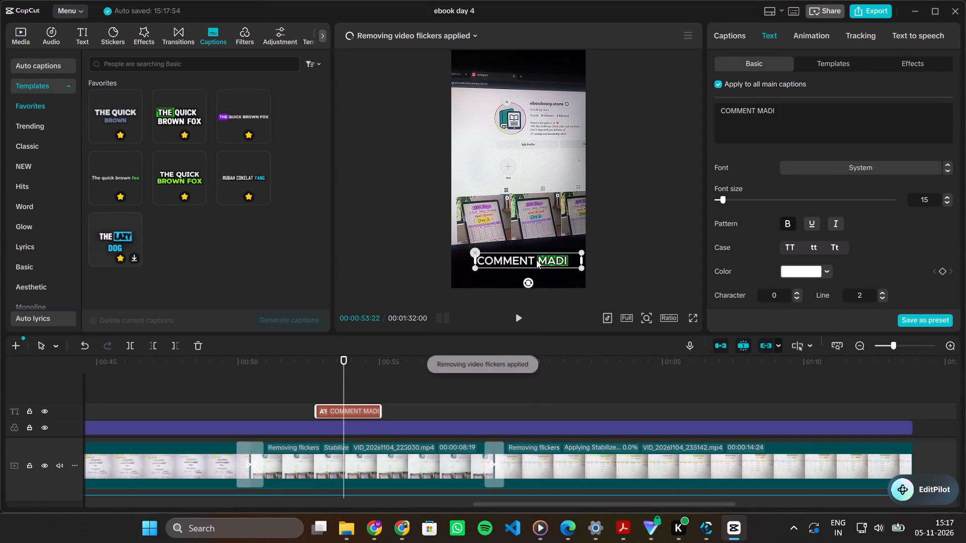
left_click_drag(536, 260, 536, 258)
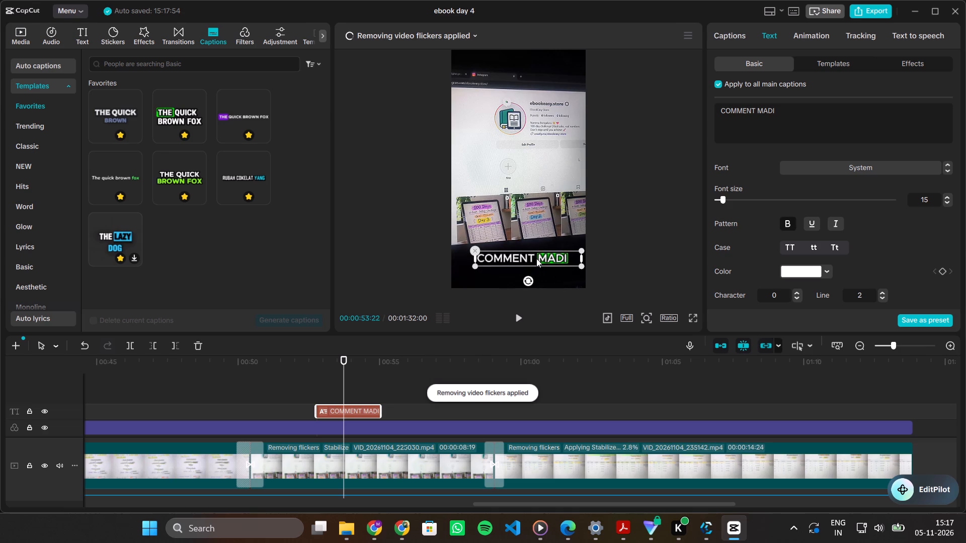
left_click_drag(536, 258, 536, 259)
Shift the COMMENT MADI caption slightly later to match the voiceover and trim its end to 00:00:54:25.
left_click(279, 388)
key("space")
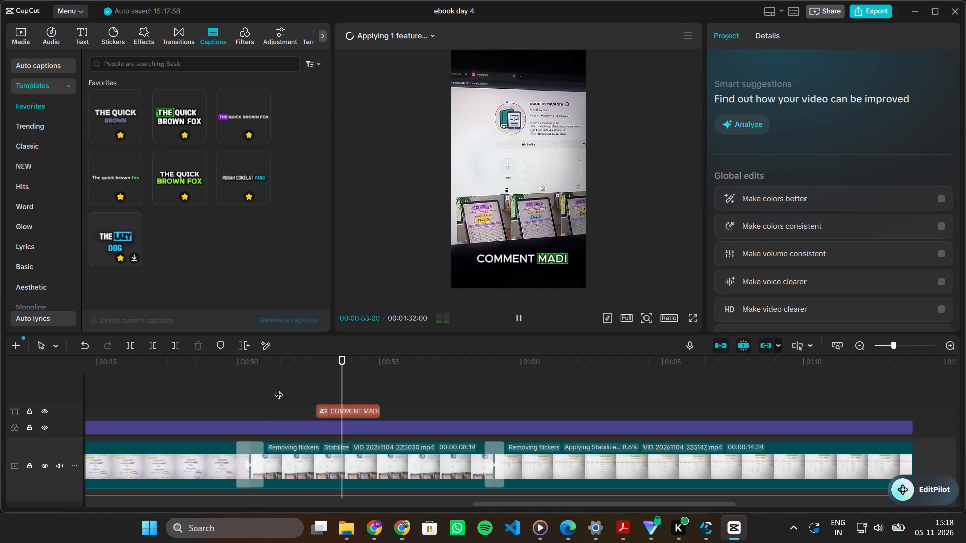
key("space")
left_click_drag(349, 407, 363, 409)
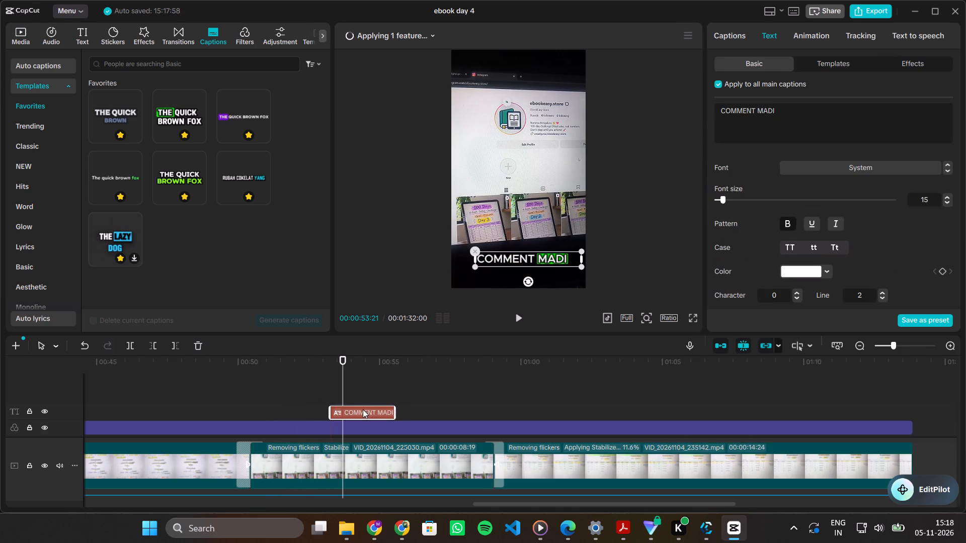
left_click_drag(363, 409, 374, 409)
key("space")
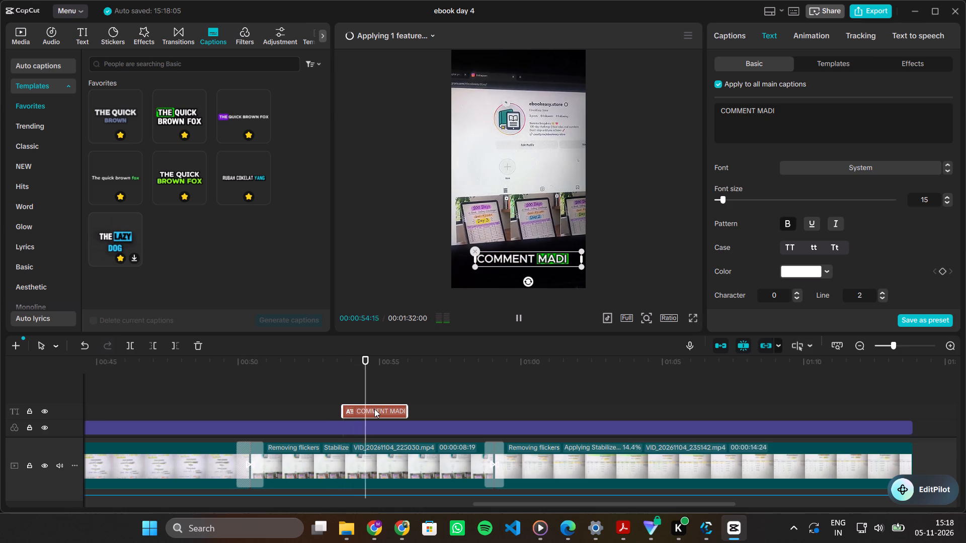
key("space")
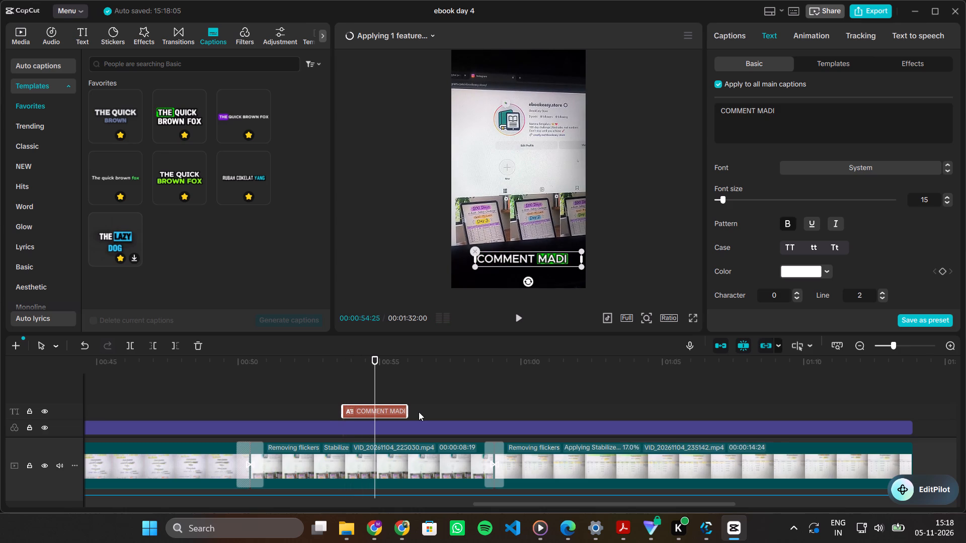
left_click_drag(410, 410, 374, 413)
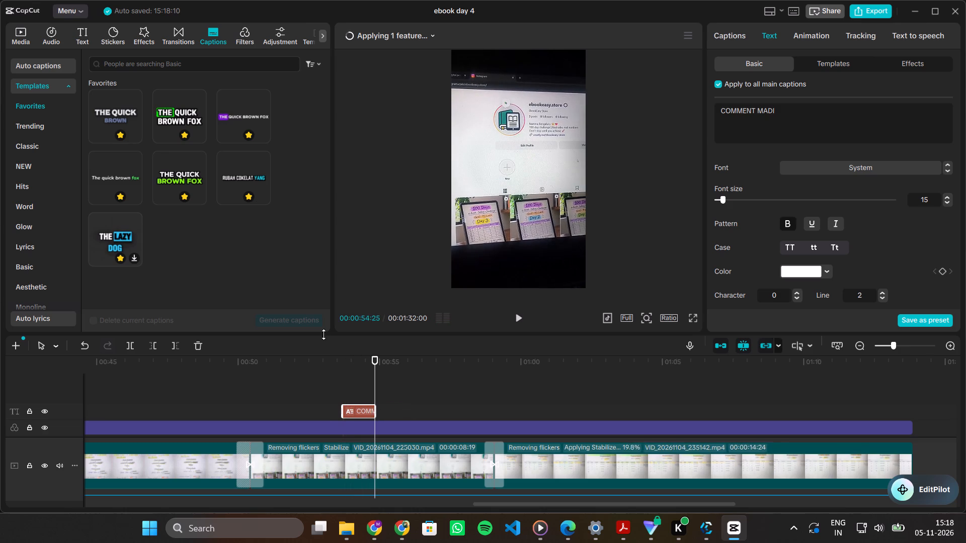
Add a second caption at 00:00:54:25 from the favorite template with the green word highlight, with the text "Link Dm madthni".
left_click(199, 133)
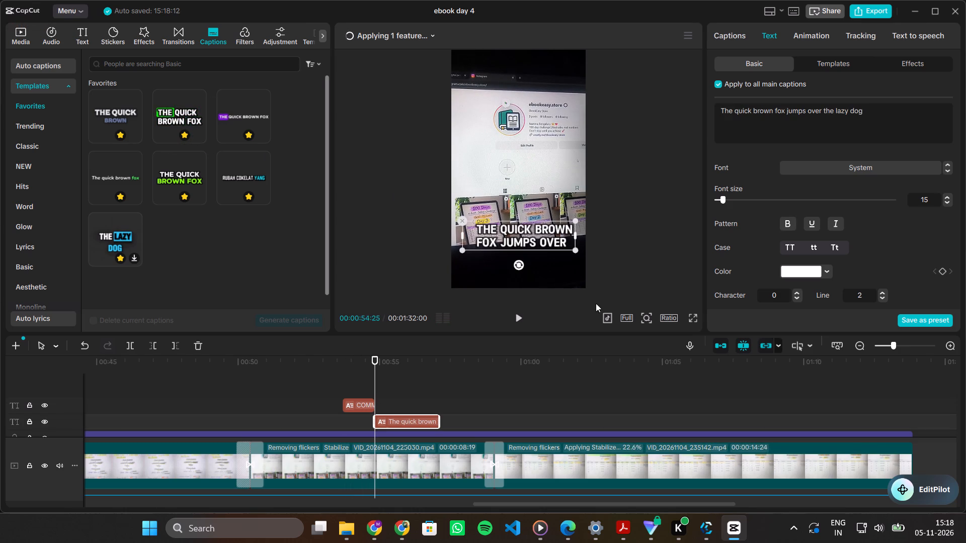
left_click(864, 108)
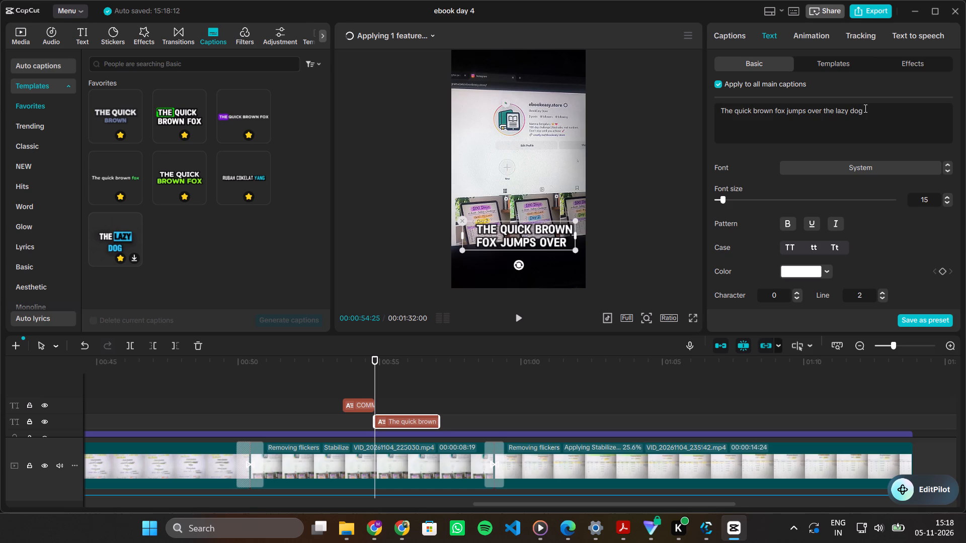
key("ctrl+a")
type("Link")
key("space")
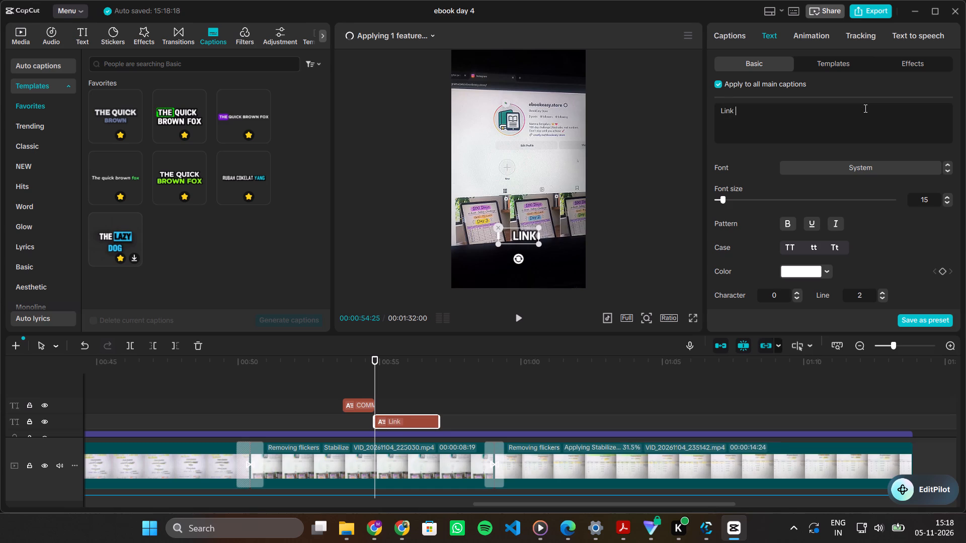
type("Dm")
key("space")
type("madthiji")
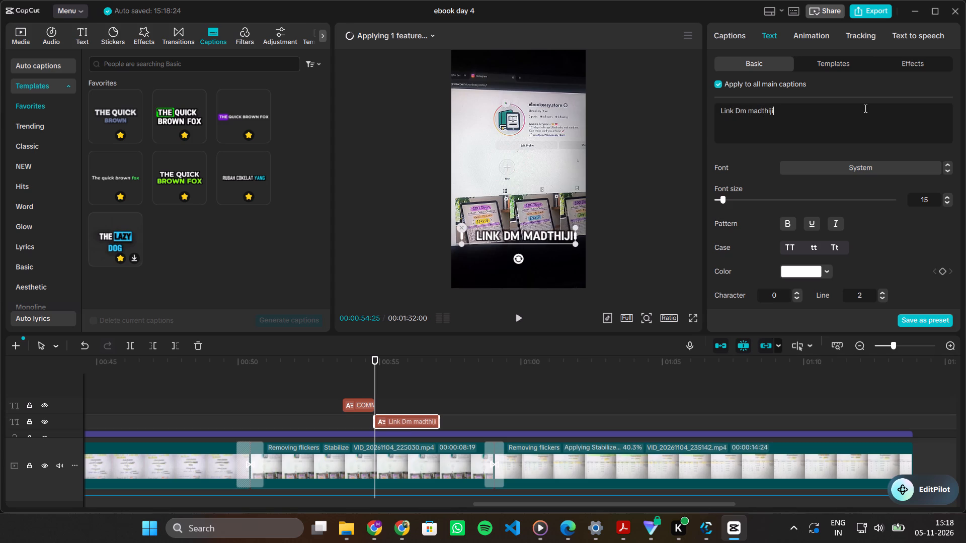
key("BackSpace")
key("BackSpace")
key("BackSpace")
type("ni")
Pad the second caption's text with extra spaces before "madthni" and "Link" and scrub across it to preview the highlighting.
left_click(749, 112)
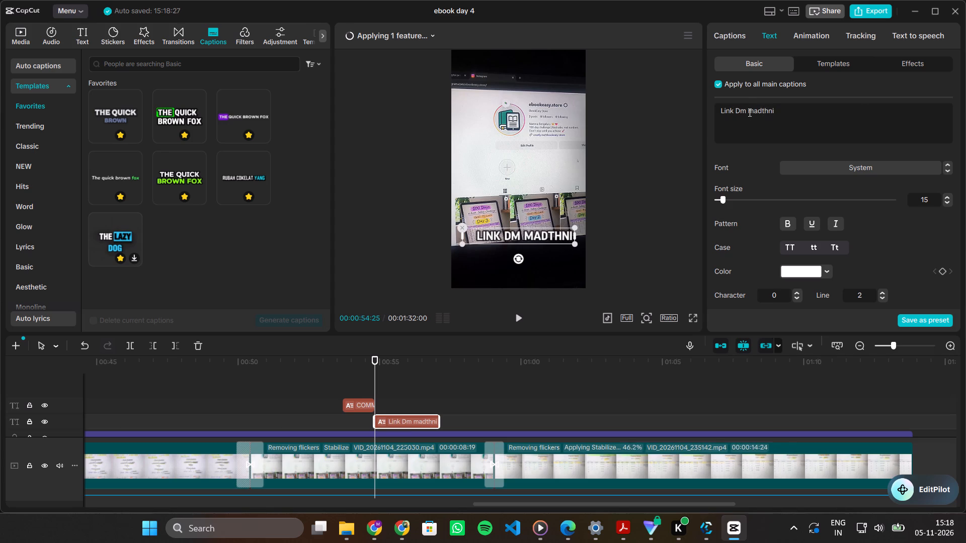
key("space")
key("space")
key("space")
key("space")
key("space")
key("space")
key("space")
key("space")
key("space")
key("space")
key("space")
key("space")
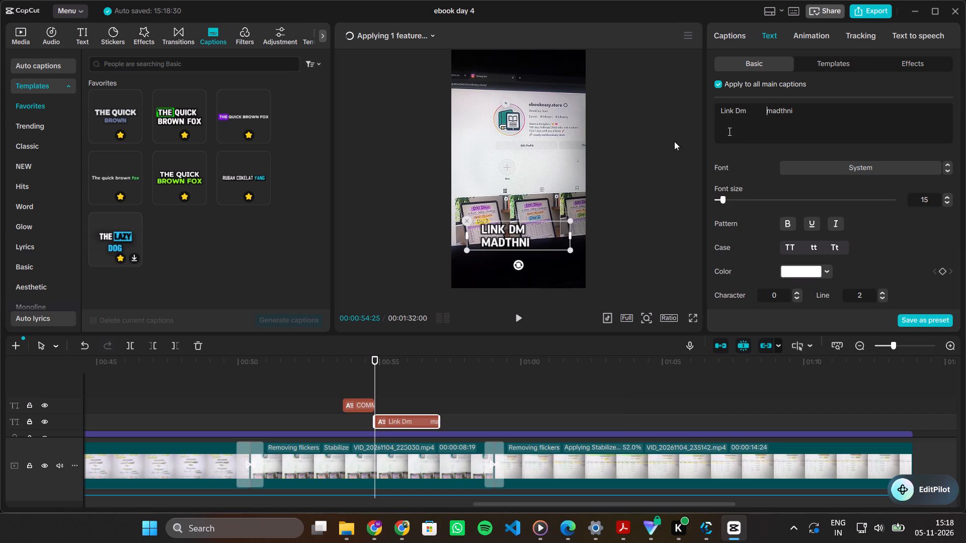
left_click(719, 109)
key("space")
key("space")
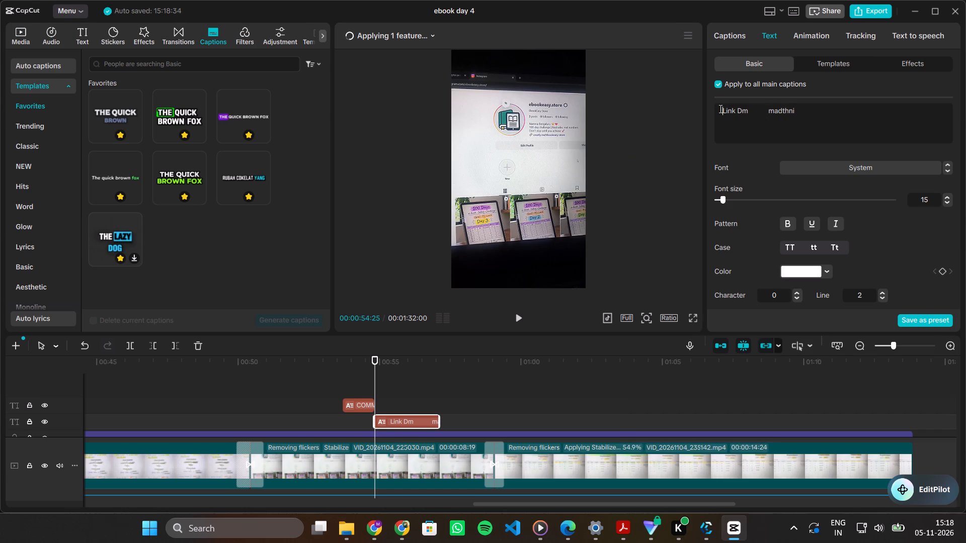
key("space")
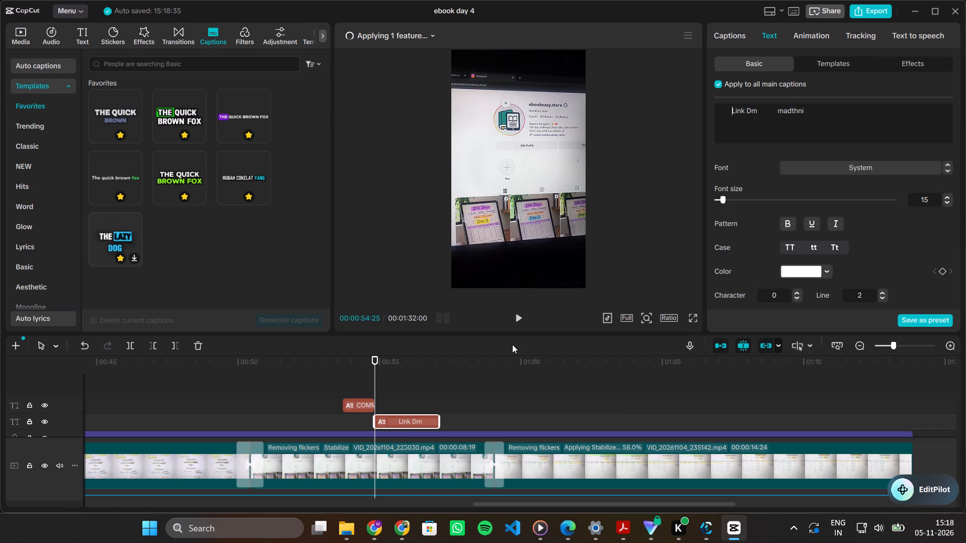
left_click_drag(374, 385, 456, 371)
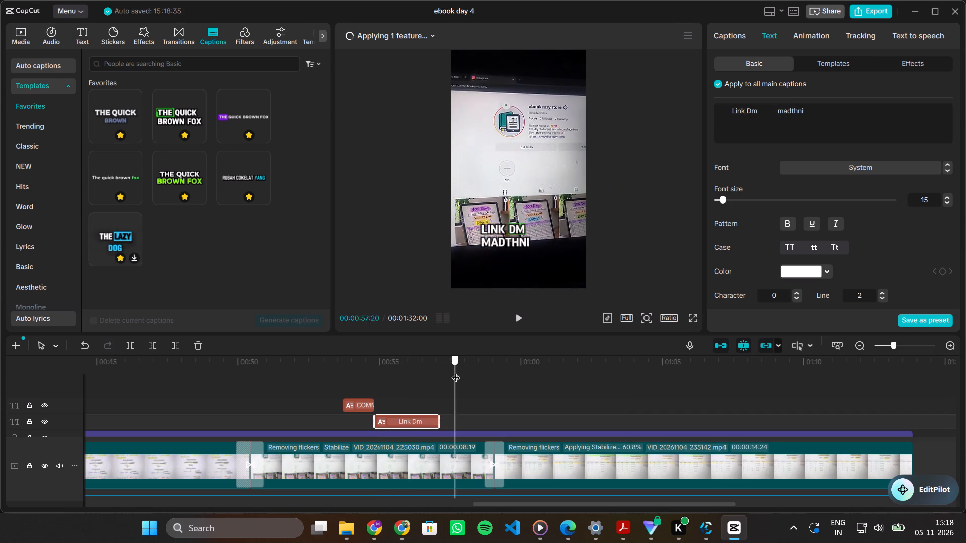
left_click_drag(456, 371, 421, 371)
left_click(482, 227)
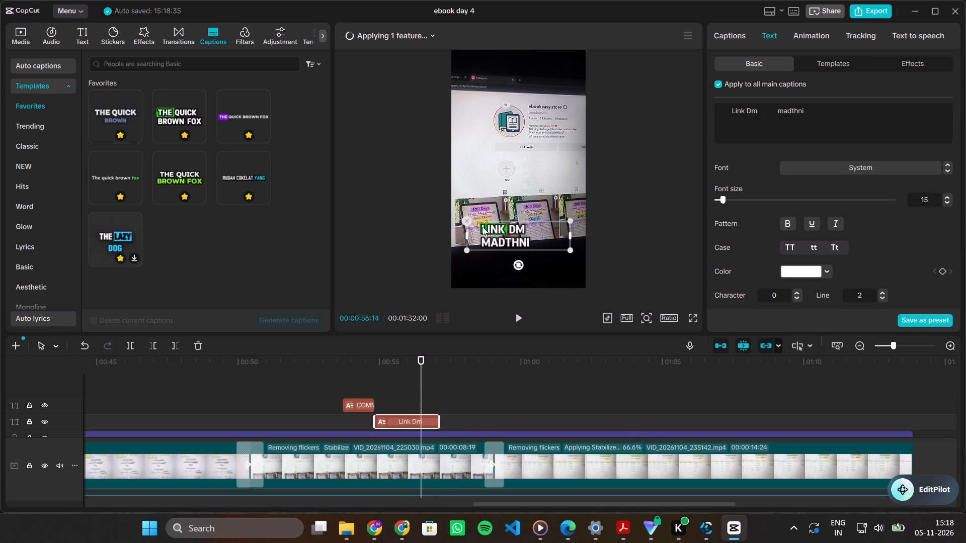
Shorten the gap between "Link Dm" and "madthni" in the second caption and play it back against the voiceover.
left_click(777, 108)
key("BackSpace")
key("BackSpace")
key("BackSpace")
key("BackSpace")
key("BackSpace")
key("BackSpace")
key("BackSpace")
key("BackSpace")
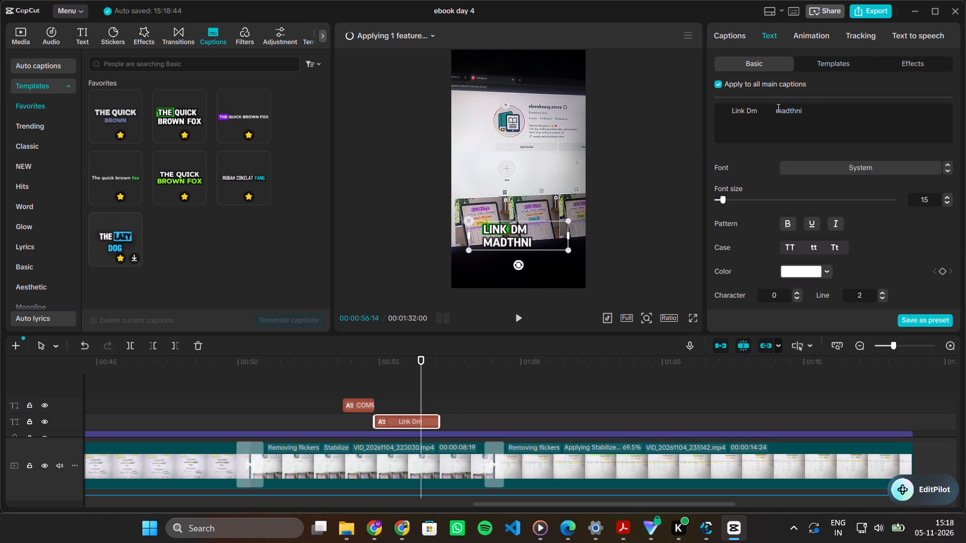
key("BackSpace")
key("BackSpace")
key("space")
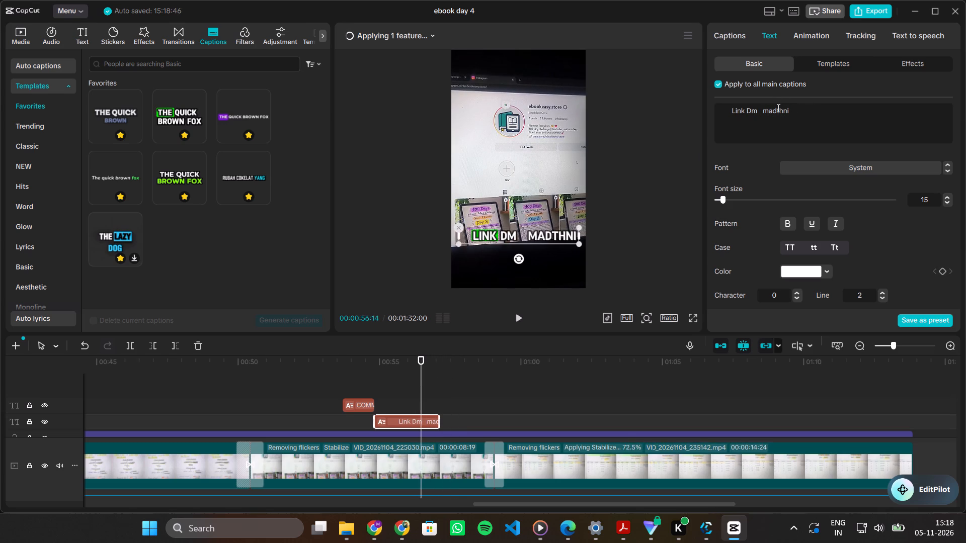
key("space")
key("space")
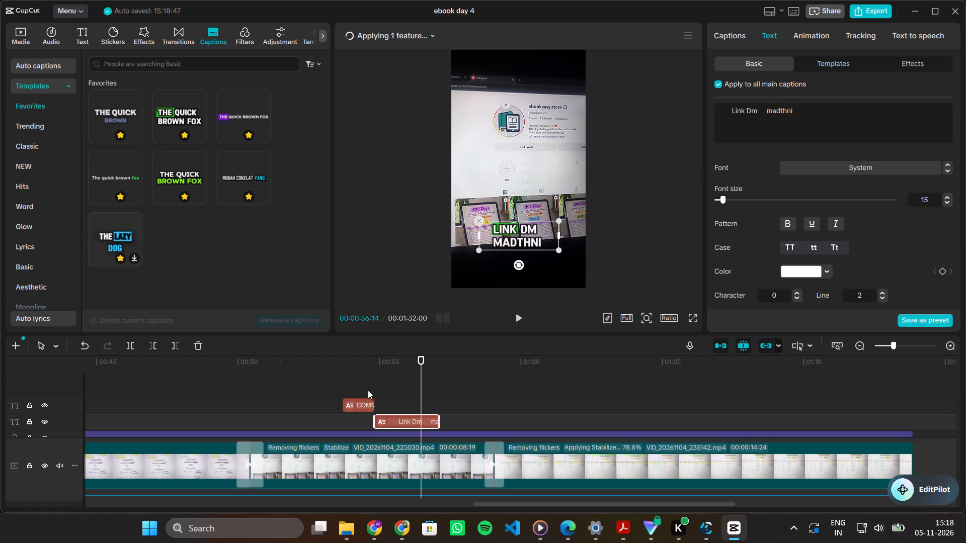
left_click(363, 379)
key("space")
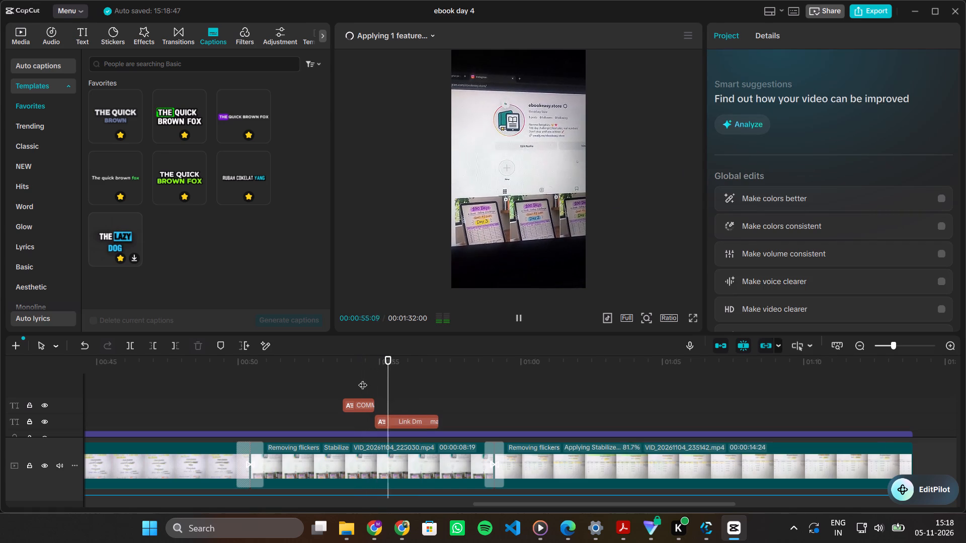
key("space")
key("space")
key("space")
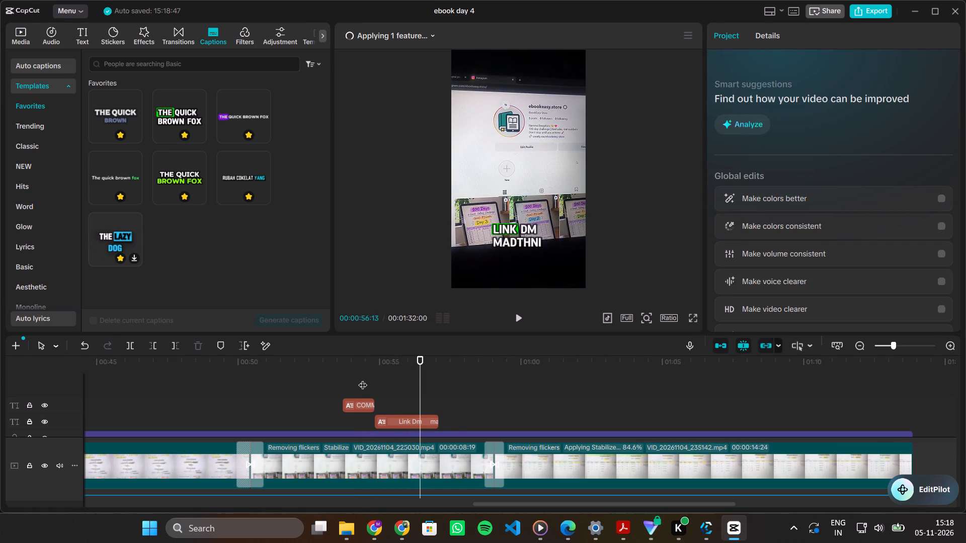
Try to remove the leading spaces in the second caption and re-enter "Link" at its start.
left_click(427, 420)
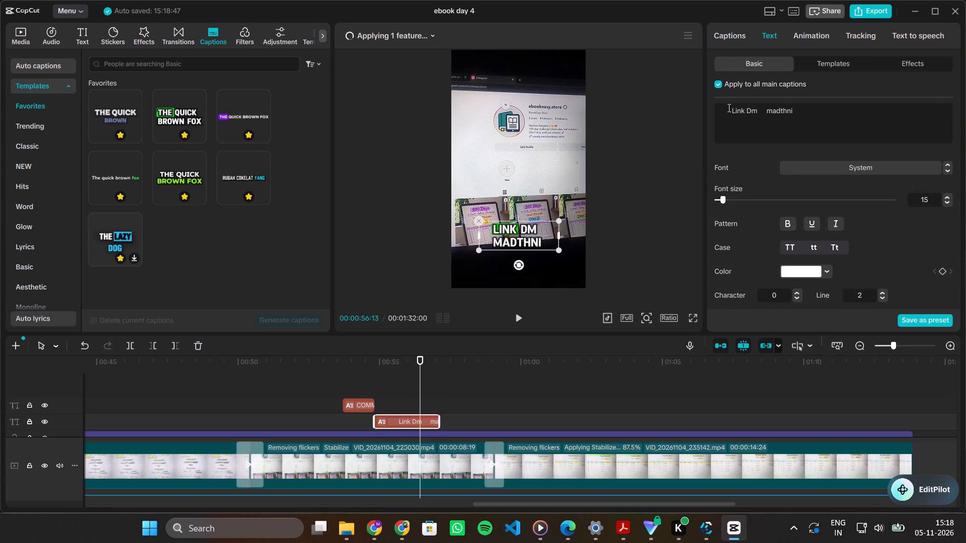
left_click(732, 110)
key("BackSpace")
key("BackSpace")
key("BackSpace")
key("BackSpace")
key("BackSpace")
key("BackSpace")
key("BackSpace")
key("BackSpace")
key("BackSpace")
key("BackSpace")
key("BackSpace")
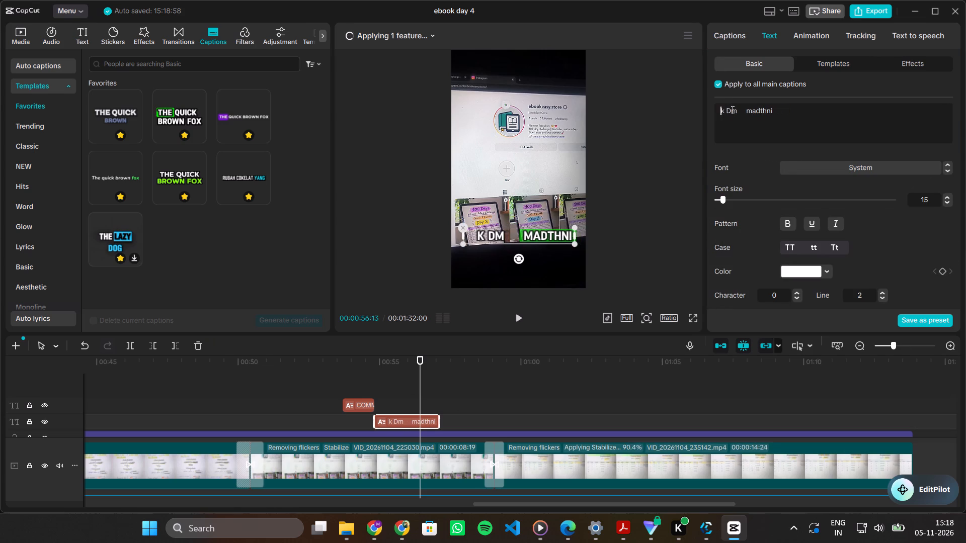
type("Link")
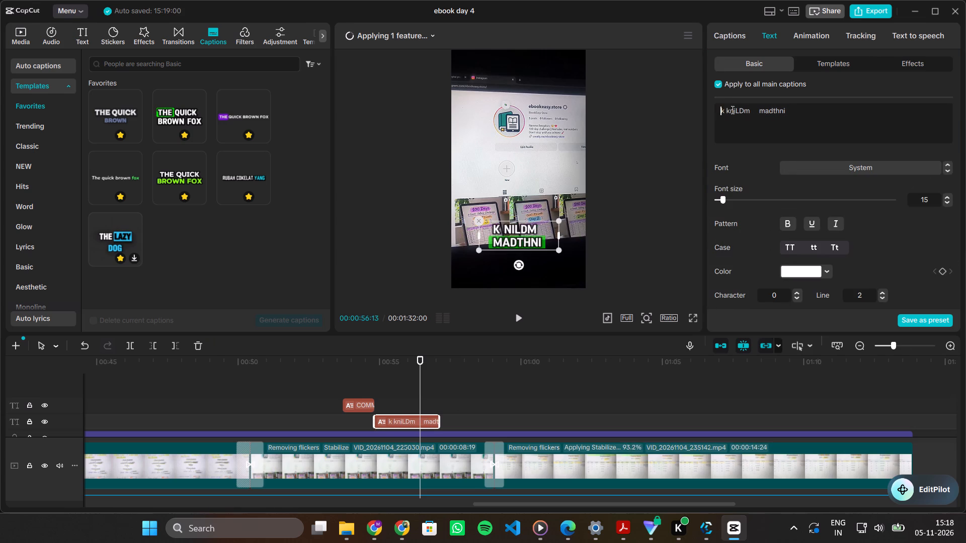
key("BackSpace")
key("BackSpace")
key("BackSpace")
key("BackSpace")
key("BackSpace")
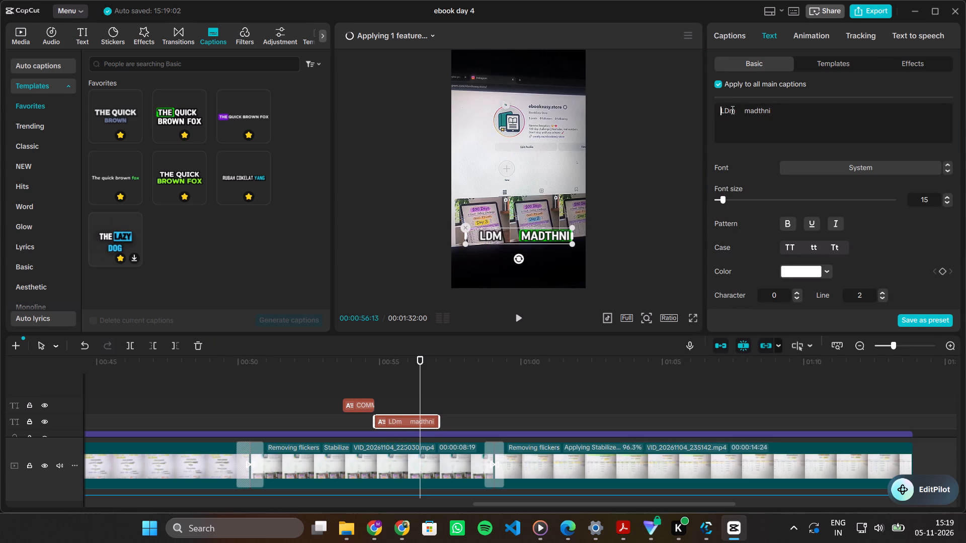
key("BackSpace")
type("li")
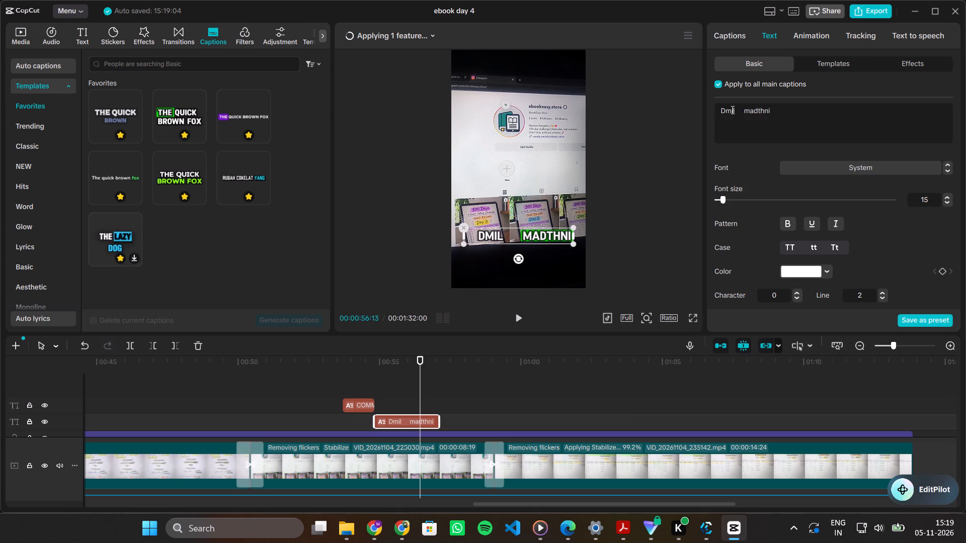
Replace the second caption's whole text with "link dm".
left_click_drag(809, 115, 674, 110)
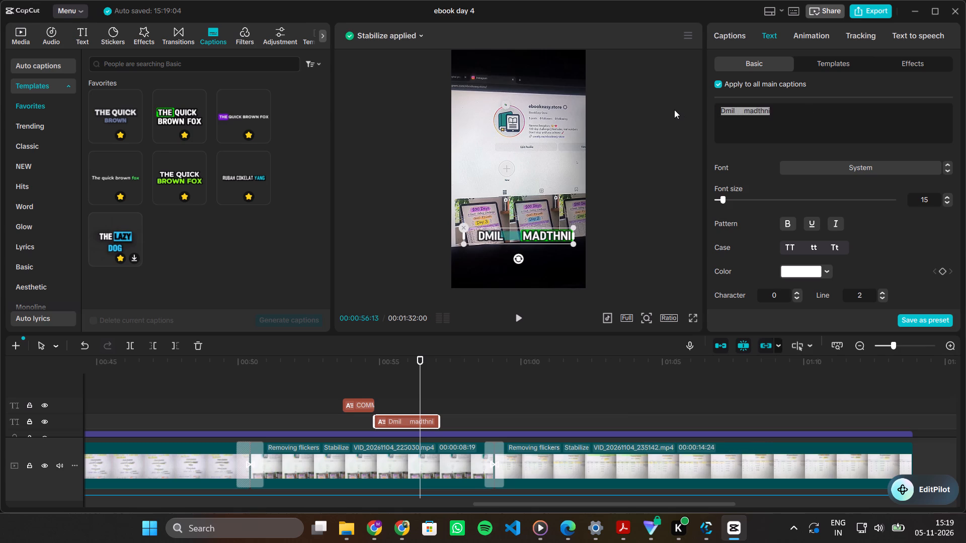
type("link")
key("space")
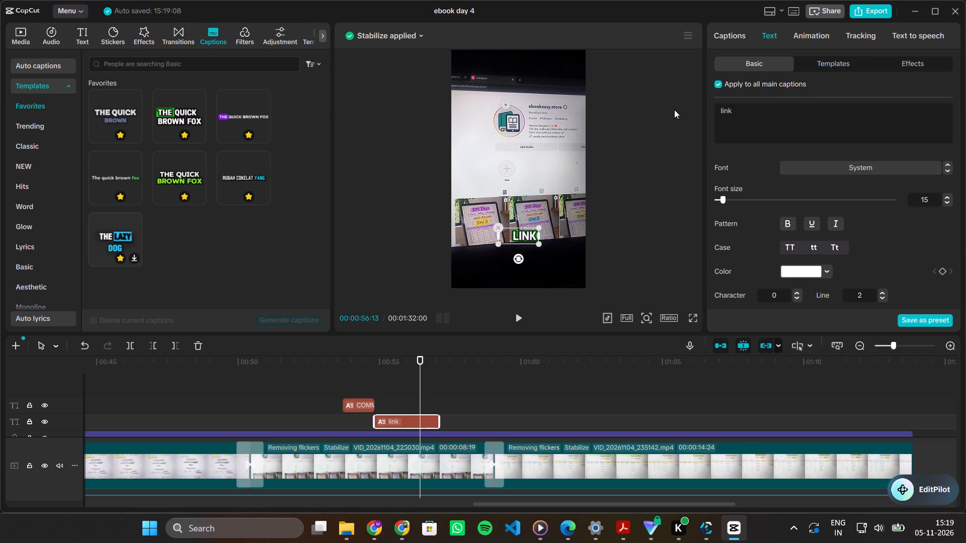
type("dm")
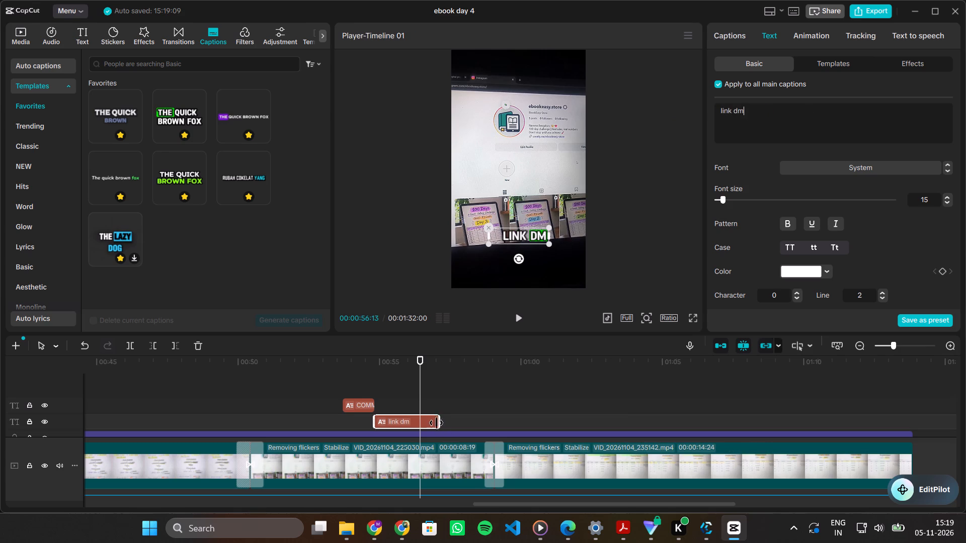
Trim the end of the "link dm" caption to about 00:00:55:23 and play it back to check the timing.
left_click_drag(441, 425, 400, 425)
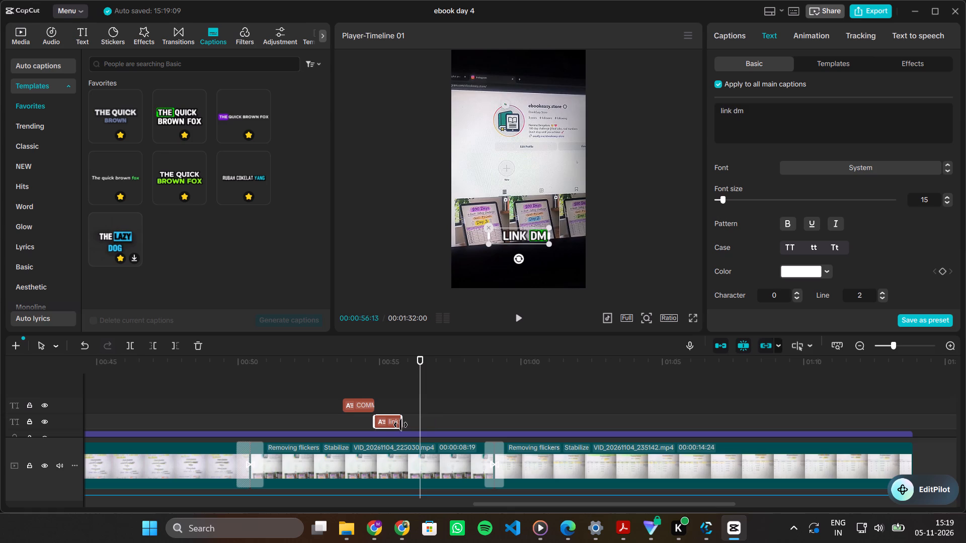
left_click(370, 388)
key("space")
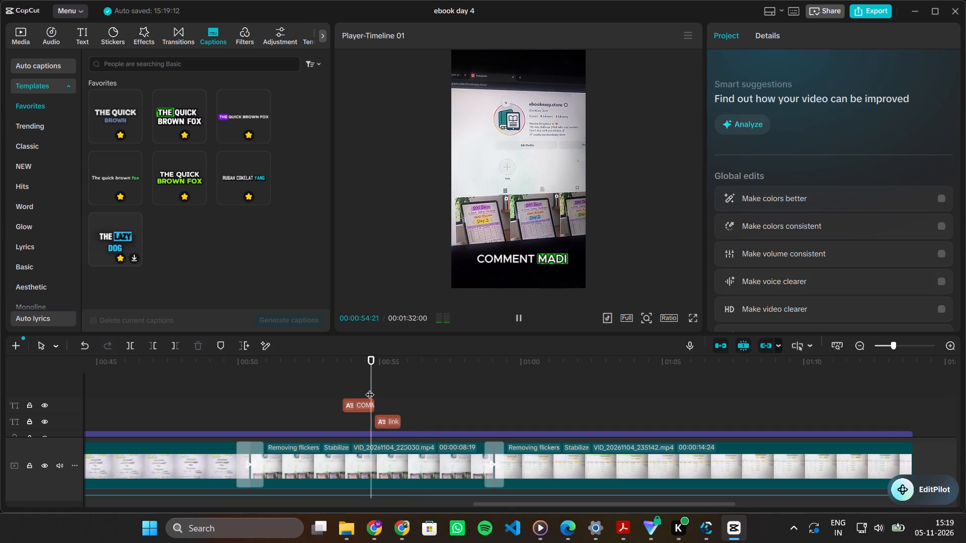
key("space")
key("space")
key("space")
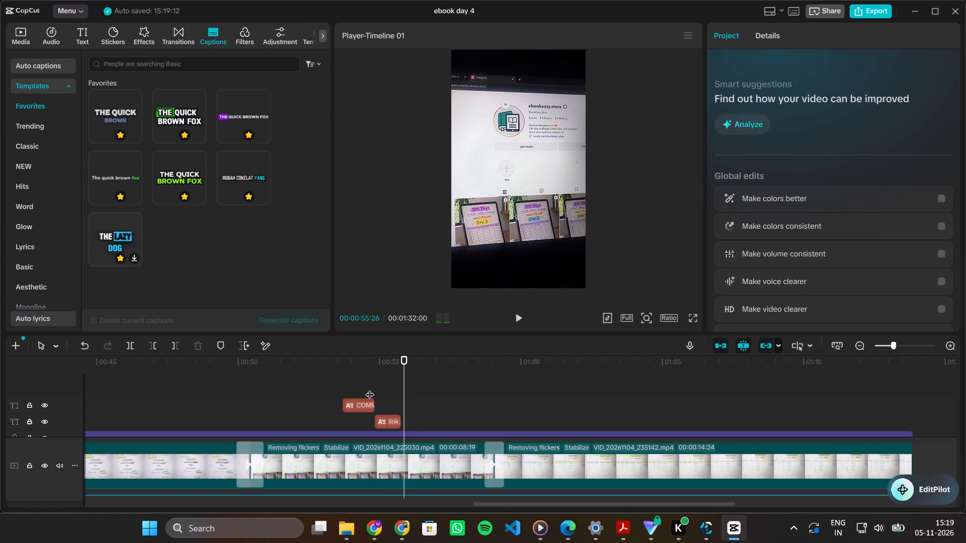
Add a third caption at 00:00:55:23 from the same green-highlight template and replace its placeholder text with "madthini".
left_click(401, 390)
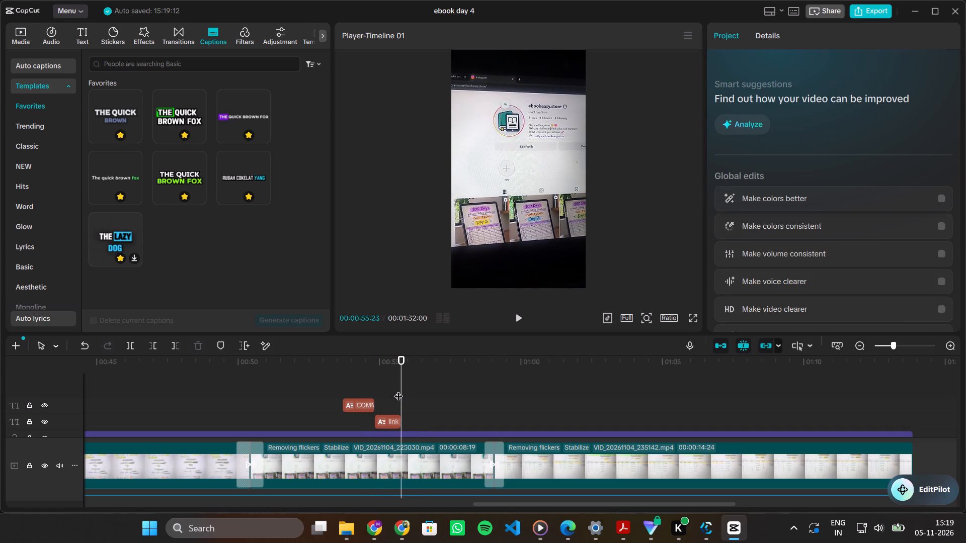
left_click(198, 130)
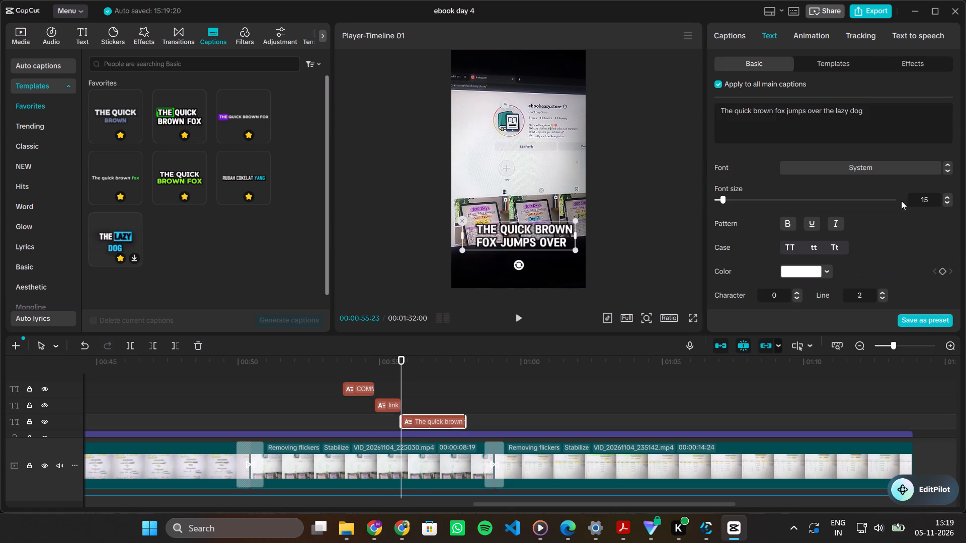
left_click(869, 107)
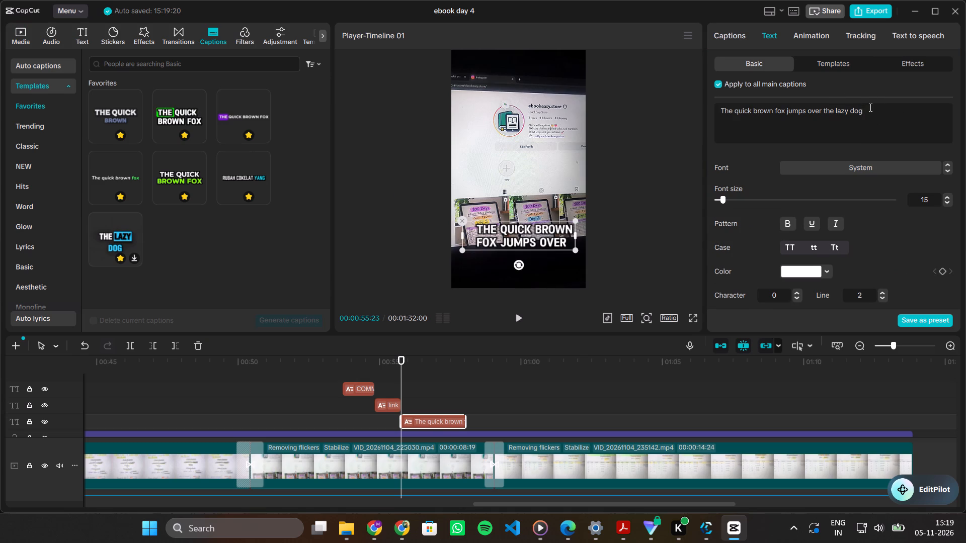
key("ctrl+a")
type("madthini")
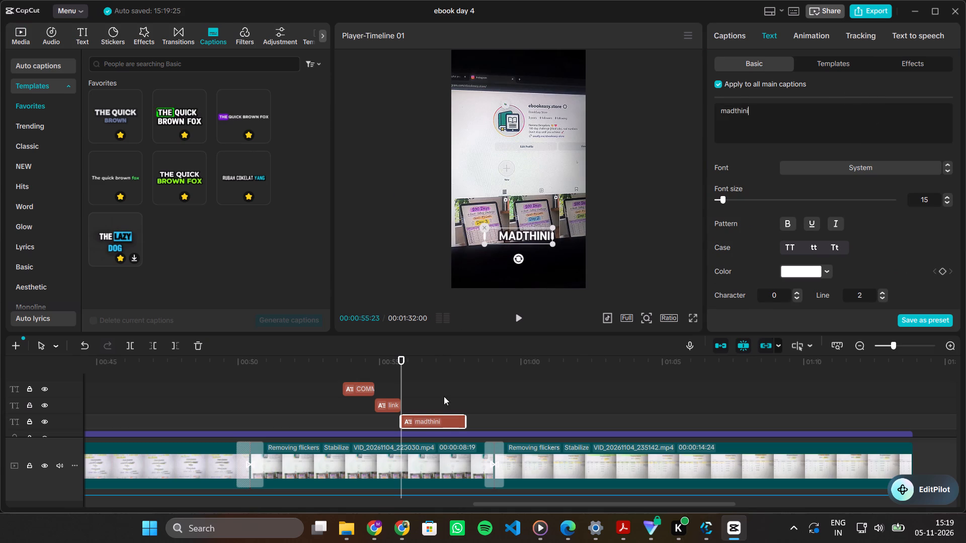
Trim the end of the "madthini" caption to about 00:00:56:15 and play it back to check the timing.
left_click_drag(465, 422, 418, 424)
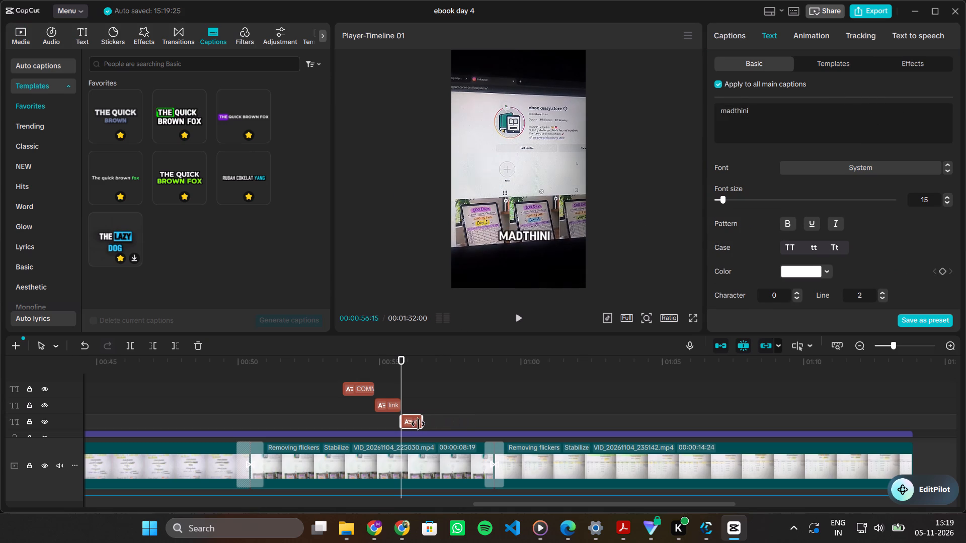
left_click_drag(418, 424, 420, 424)
key("space")
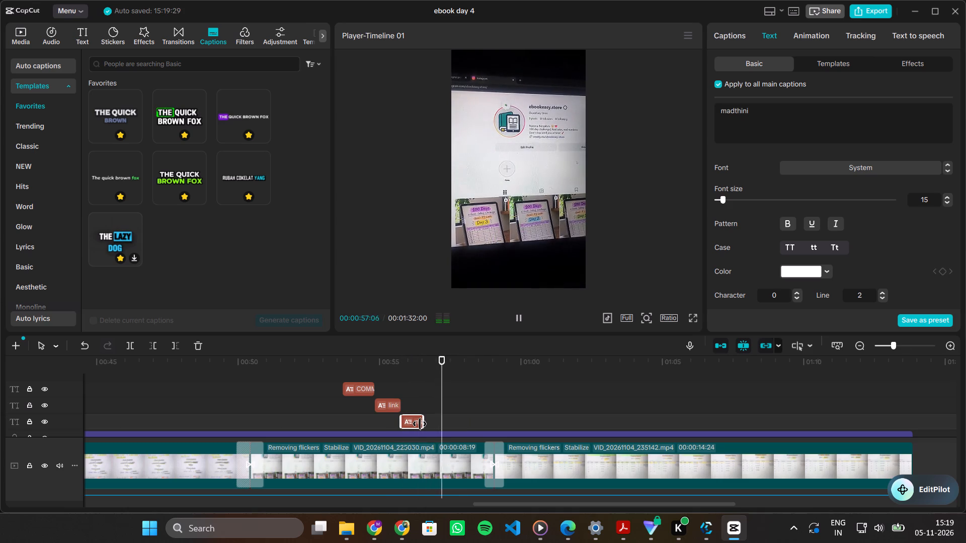
key("space")
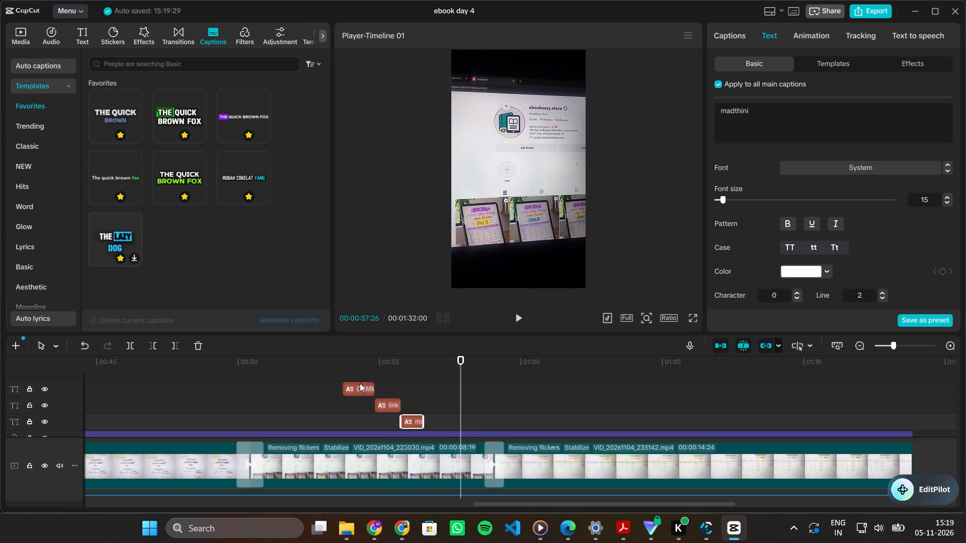
Apply bold and uppercase to all main captions from the "COMMENT MADI" caption.
left_click(351, 386)
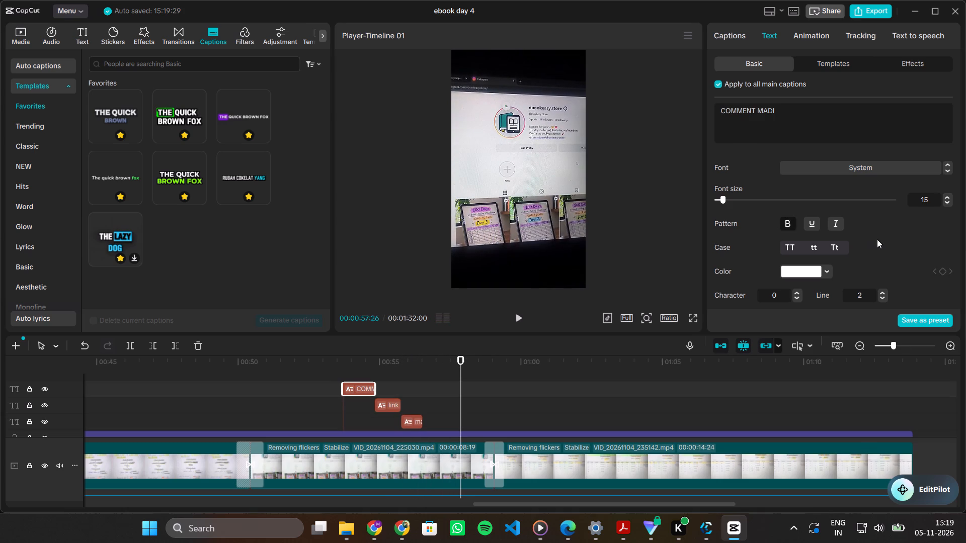
left_click(786, 223)
left_click(786, 223)
left_click(790, 250)
double_click(790, 250)
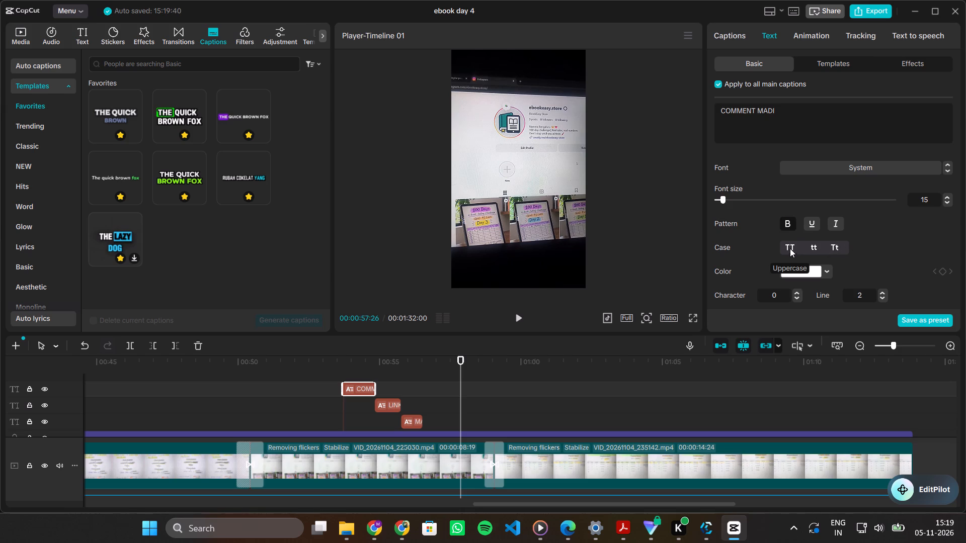
double_click(788, 245)
Examine the highlight background settings and compare how the three captions look and sit in the frame.
scroll(788, 245, "down", 4)
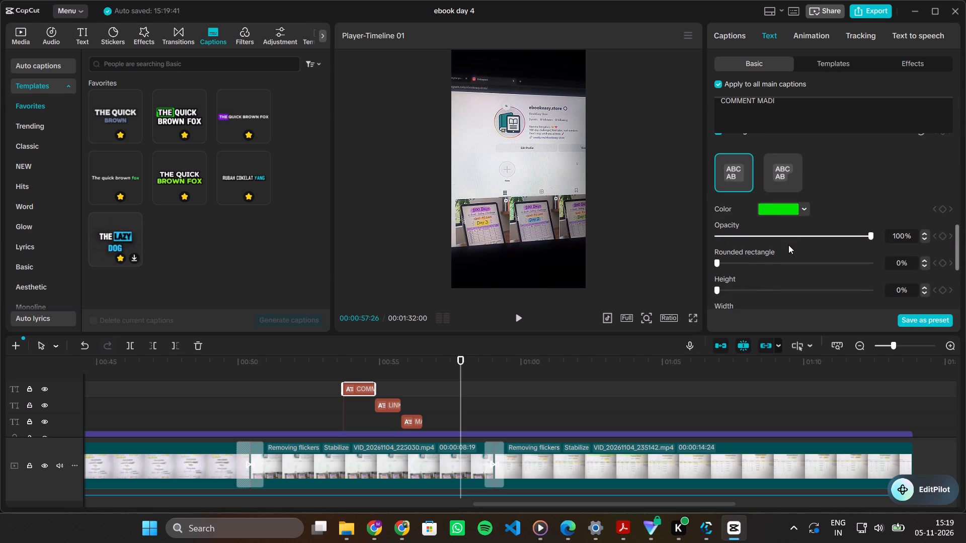
left_click_drag(463, 385, 385, 402)
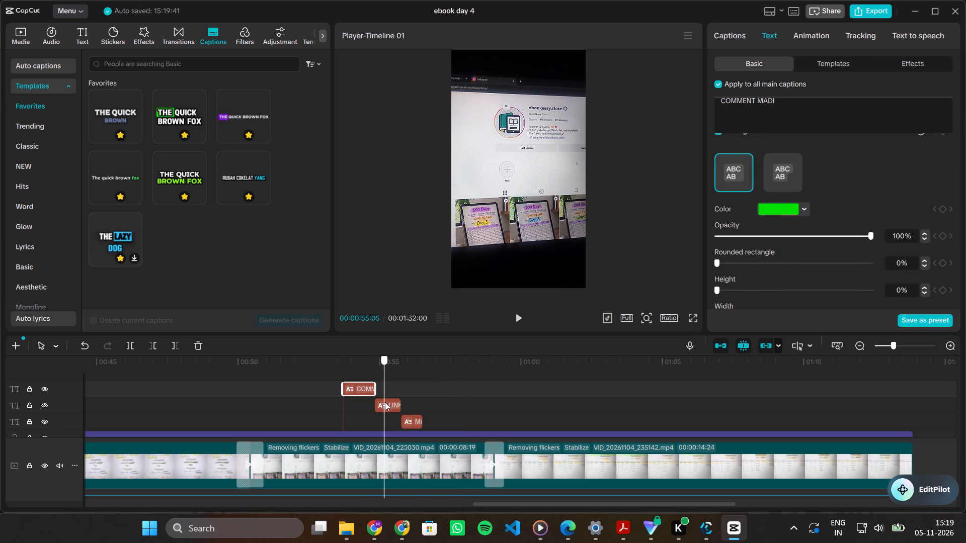
left_click_drag(385, 402, 376, 385)
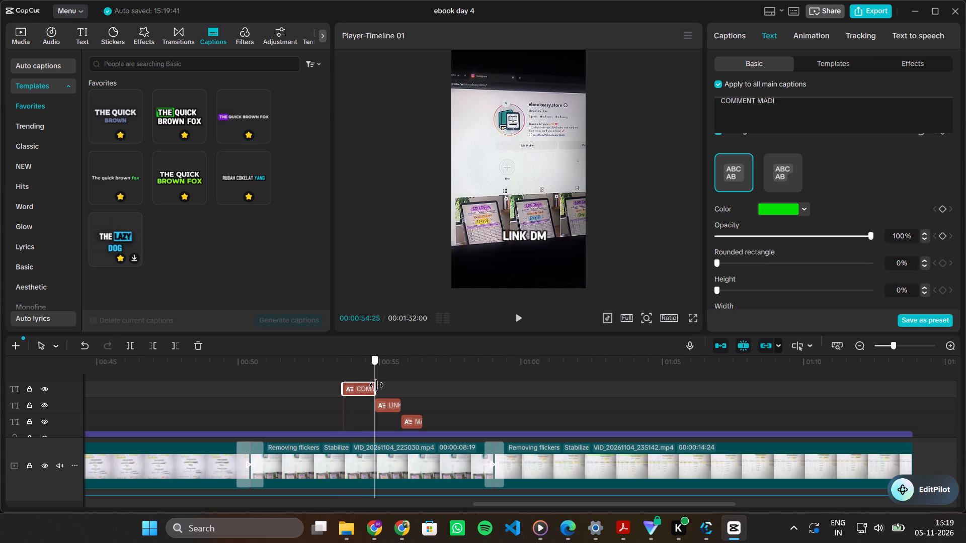
left_click_drag(376, 385, 387, 387)
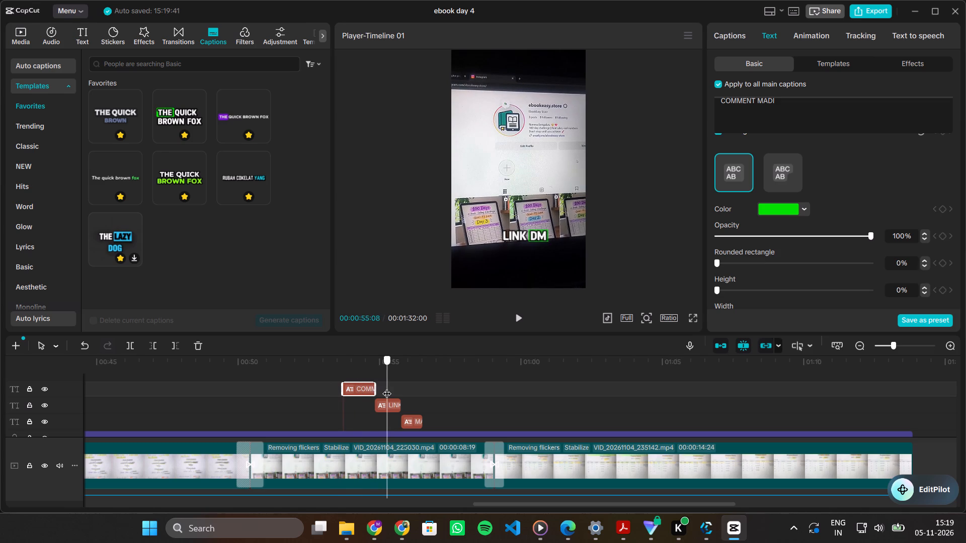
left_click_drag(387, 387, 370, 385)
scroll(942, 157, "up", 8)
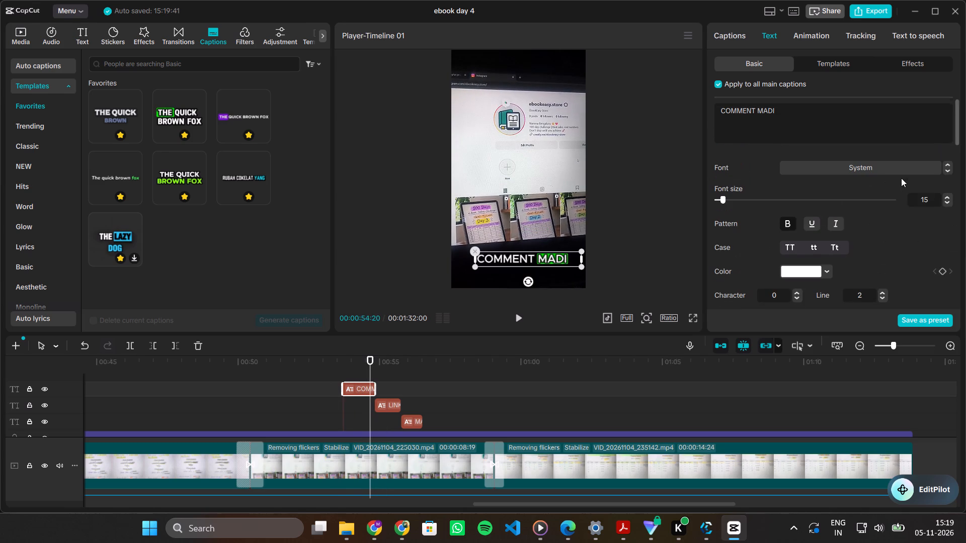
left_click_drag(368, 375, 399, 382)
Download the Rubik font from the "LINK DM" caption and apply it to all main captions.
left_click(387, 401)
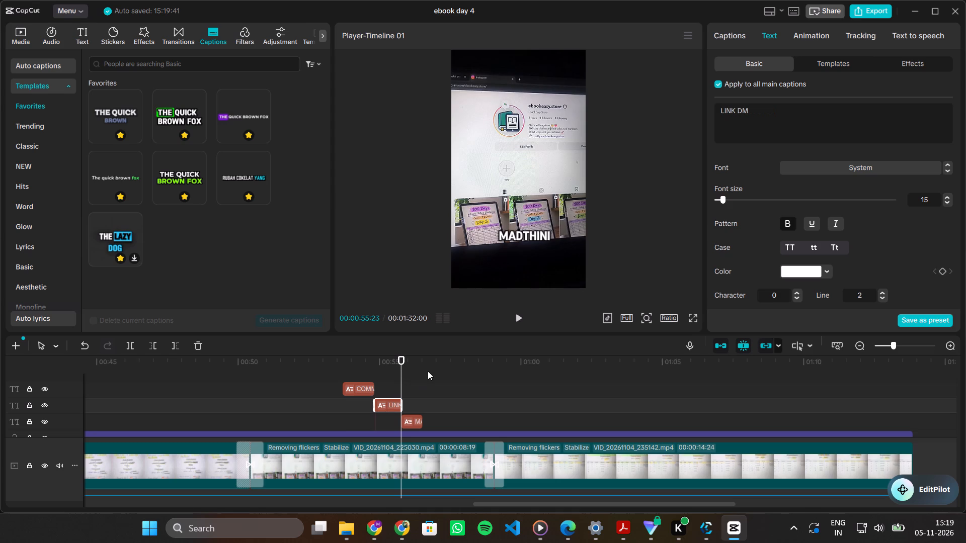
left_click_drag(401, 372, 385, 374)
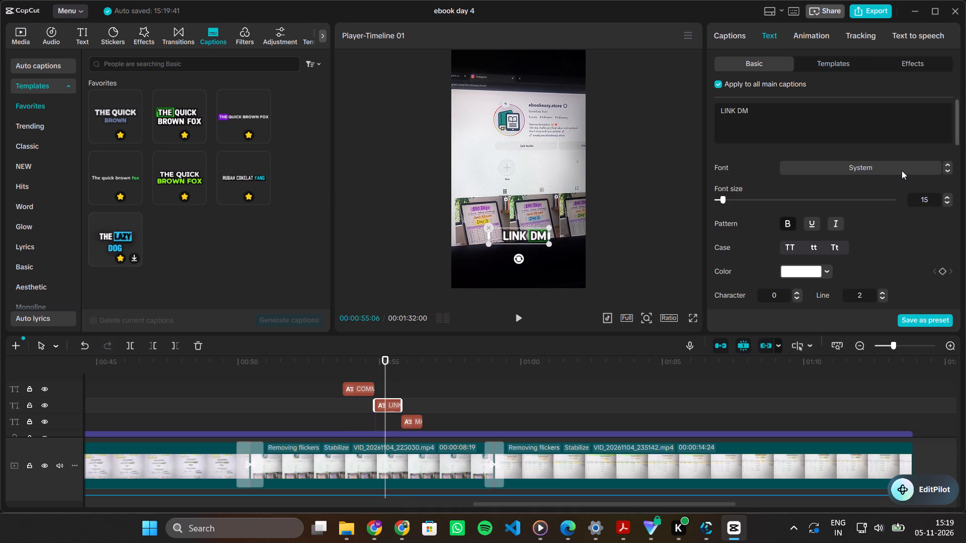
left_click(902, 170)
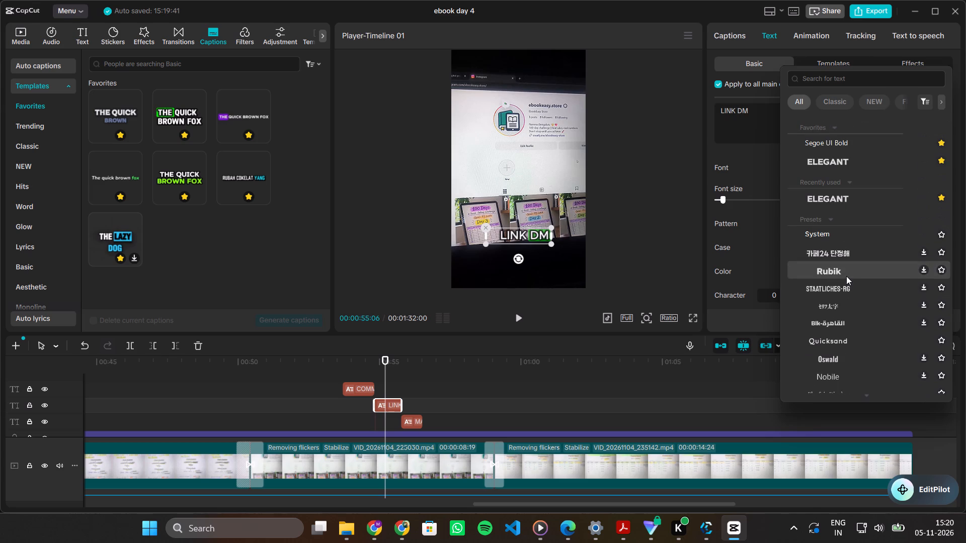
double_click(925, 270)
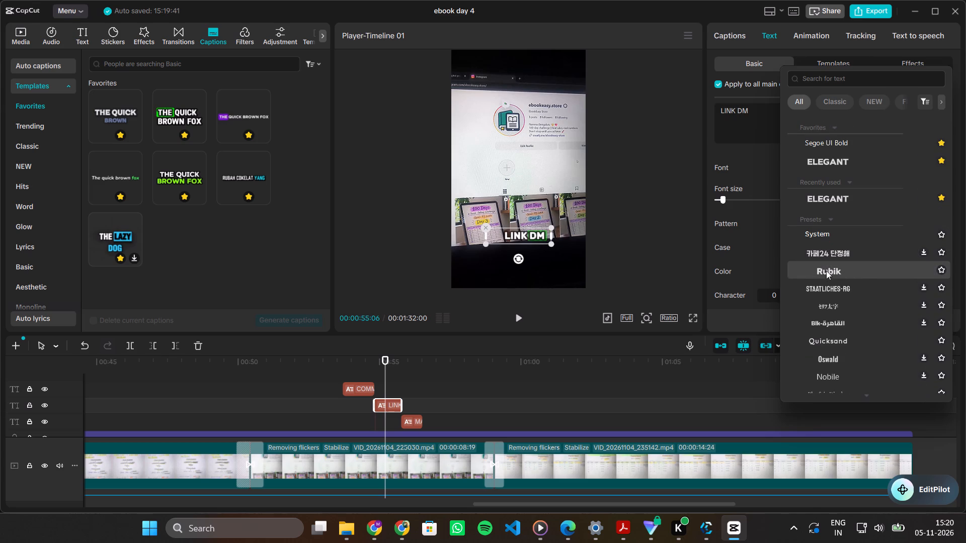
left_click(827, 267)
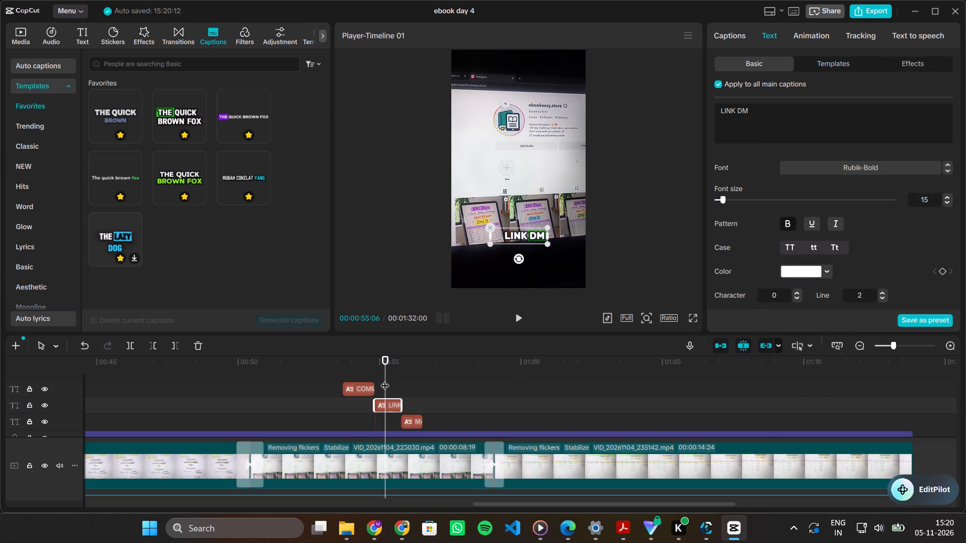
Move the "LINK DM" caption down onto the black area below the footage, centred horizontally in the frame.
left_click_drag(385, 379, 375, 386)
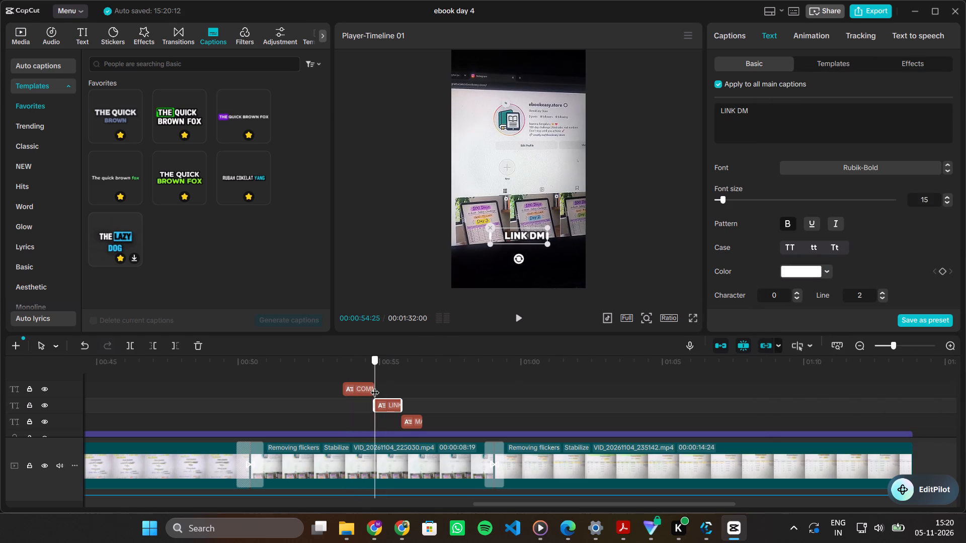
left_click_drag(375, 386, 374, 386)
left_click_drag(522, 236, 516, 263)
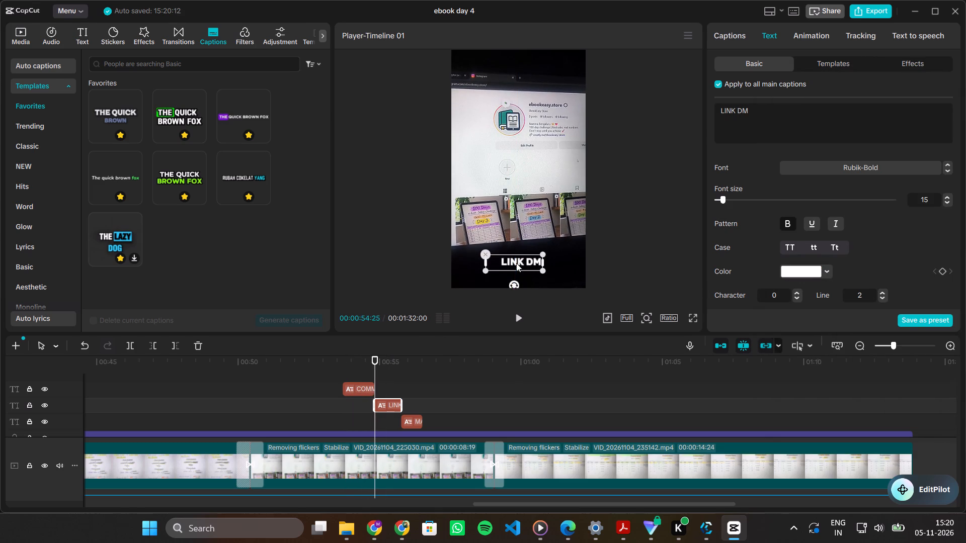
left_click_drag(516, 263, 519, 255)
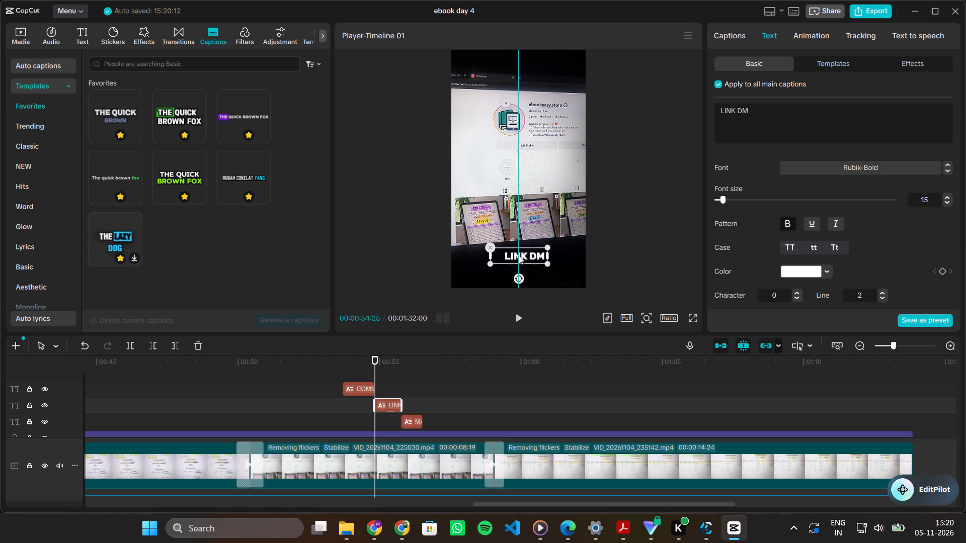
left_click_drag(519, 255, 519, 254)
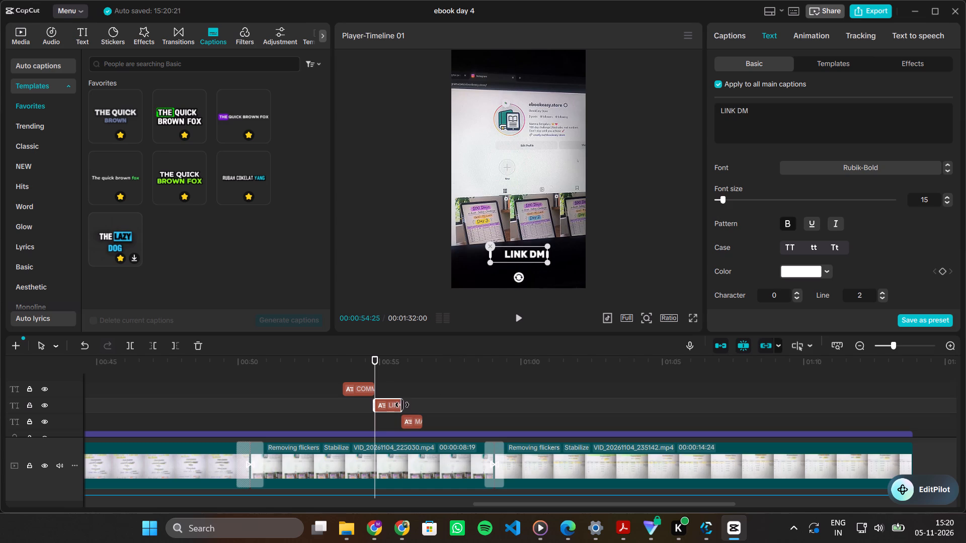
Extend the end of the "LINK DM" caption to match the end of "MADTHINI" and review the captions in the preview.
left_click_drag(402, 405, 422, 407)
left_click_drag(373, 372, 409, 380)
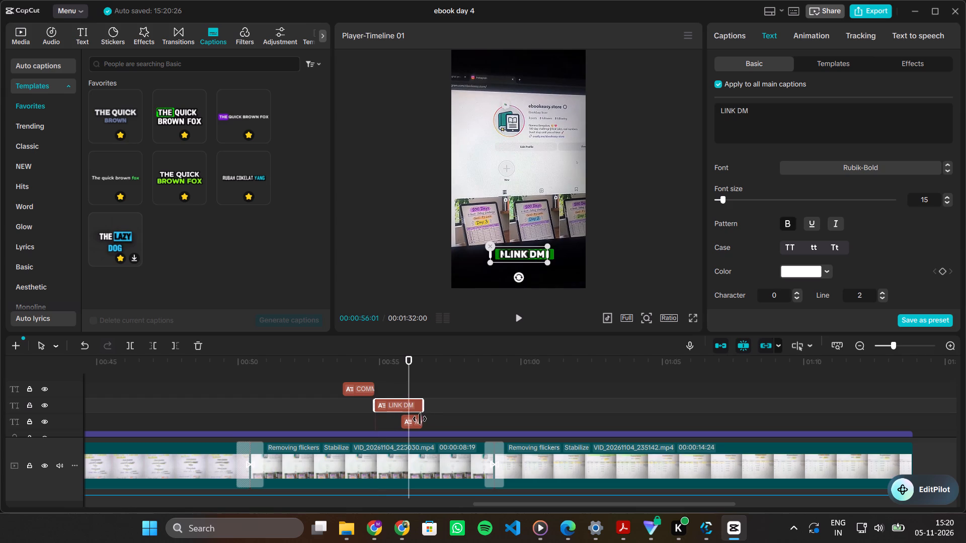
left_click(419, 419)
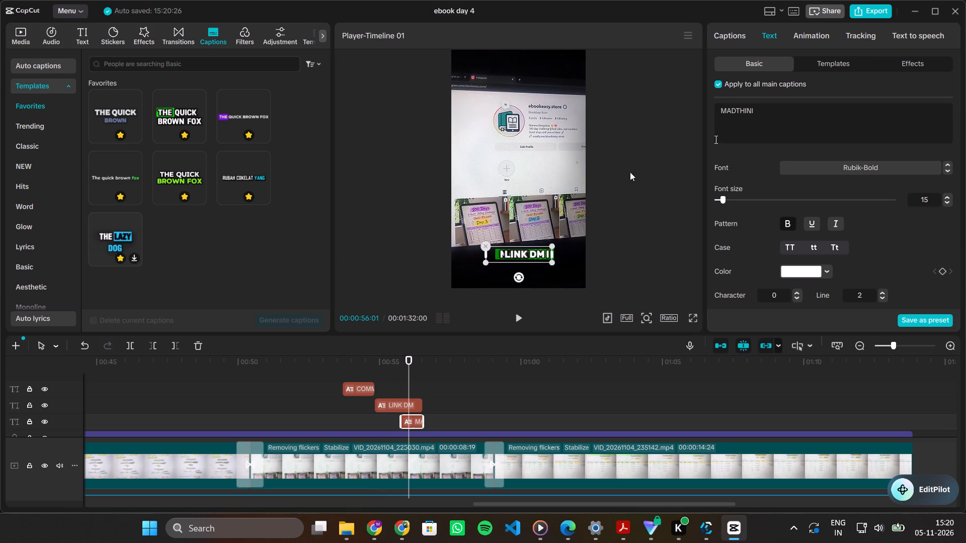
left_click_drag(410, 388, 336, 396)
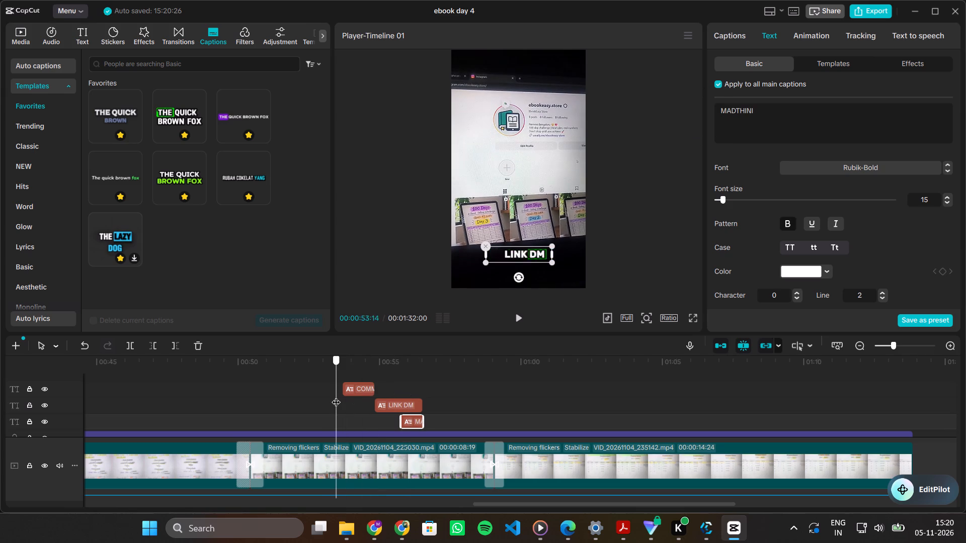
left_click_drag(336, 396, 337, 396)
key("space")
key("space")
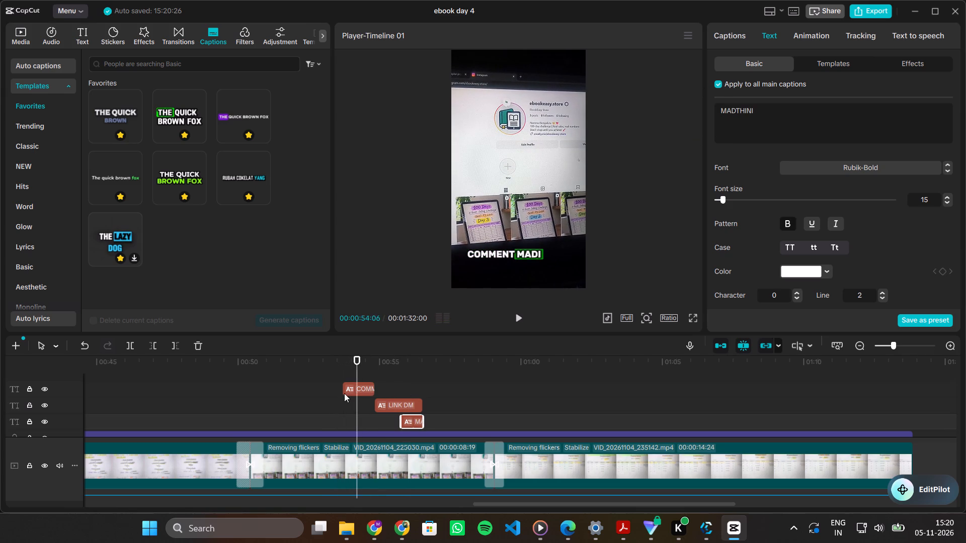
Nudge the "COMMENT MADI" caption slightly lower in the frame.
left_click(362, 388)
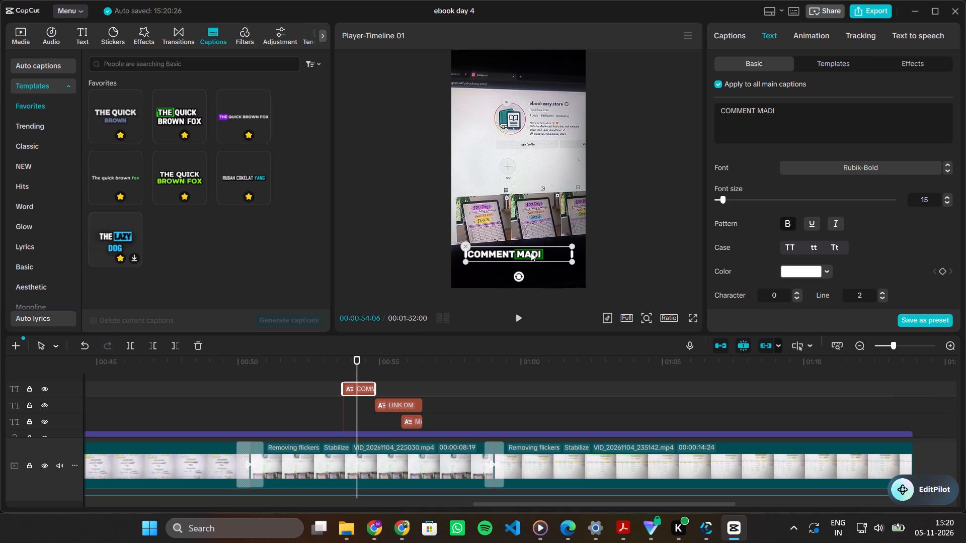
left_click(531, 252)
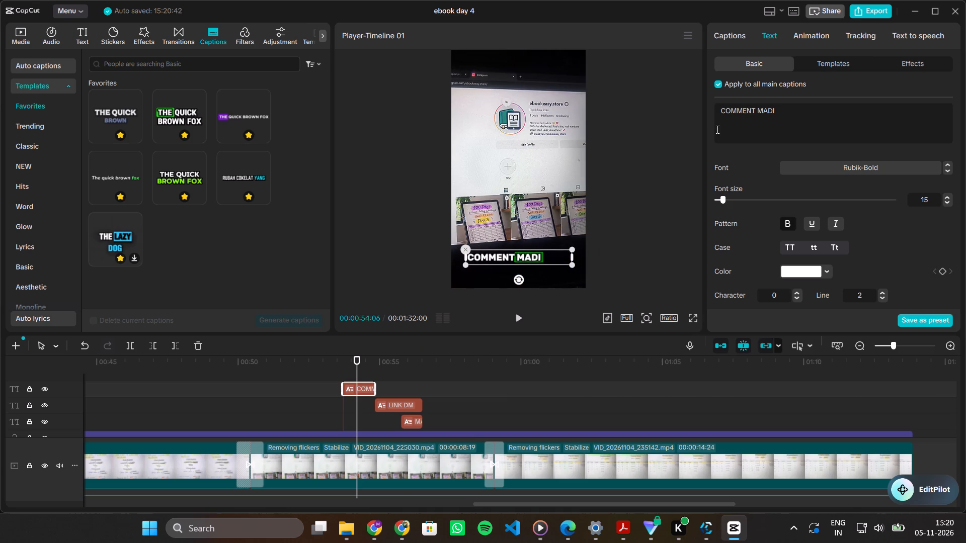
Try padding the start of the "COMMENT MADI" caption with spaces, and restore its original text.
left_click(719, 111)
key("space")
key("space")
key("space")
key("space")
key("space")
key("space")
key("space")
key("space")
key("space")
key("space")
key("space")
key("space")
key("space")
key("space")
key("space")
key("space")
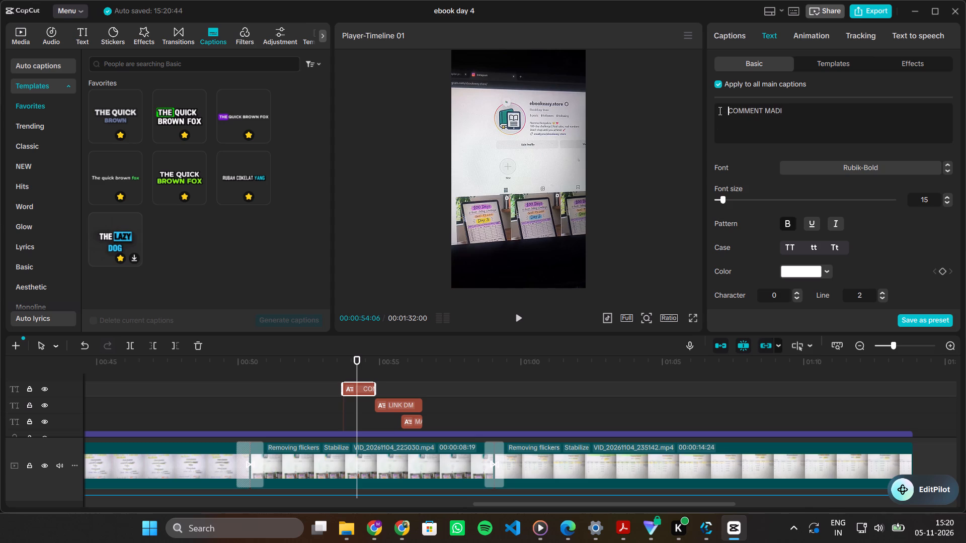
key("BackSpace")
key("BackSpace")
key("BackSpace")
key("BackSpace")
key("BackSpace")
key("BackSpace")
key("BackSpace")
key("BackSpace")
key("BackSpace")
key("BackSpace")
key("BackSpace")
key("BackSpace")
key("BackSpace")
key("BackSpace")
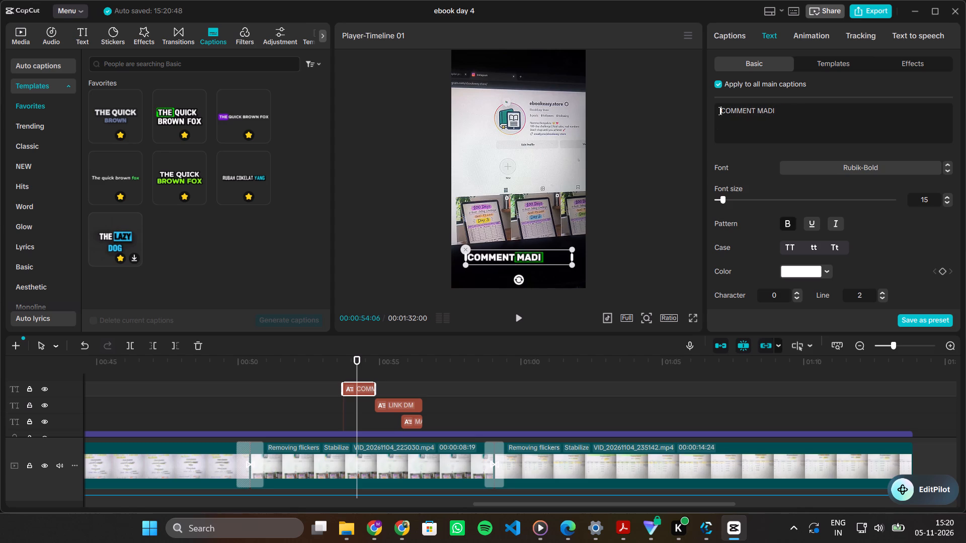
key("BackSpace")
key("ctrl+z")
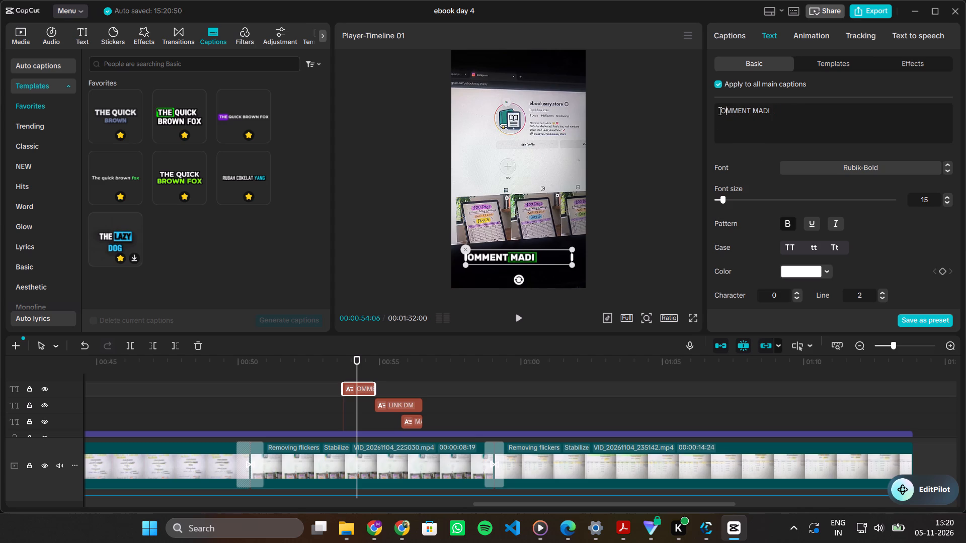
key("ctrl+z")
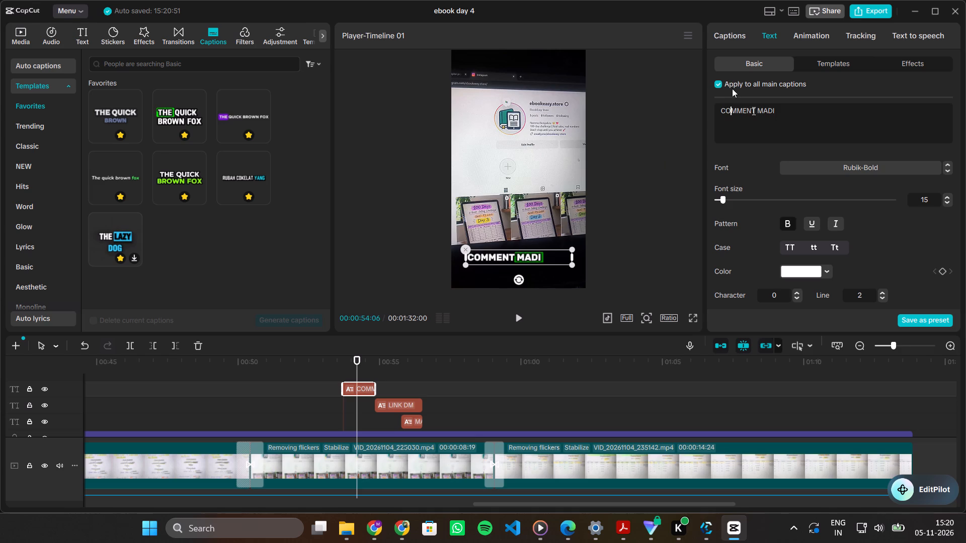
Turn off applying changes to all main captions and shift "COMMENT MADI" rightward so its words are centred below the footage.
left_click(719, 86)
left_click_drag(525, 256, 529, 255)
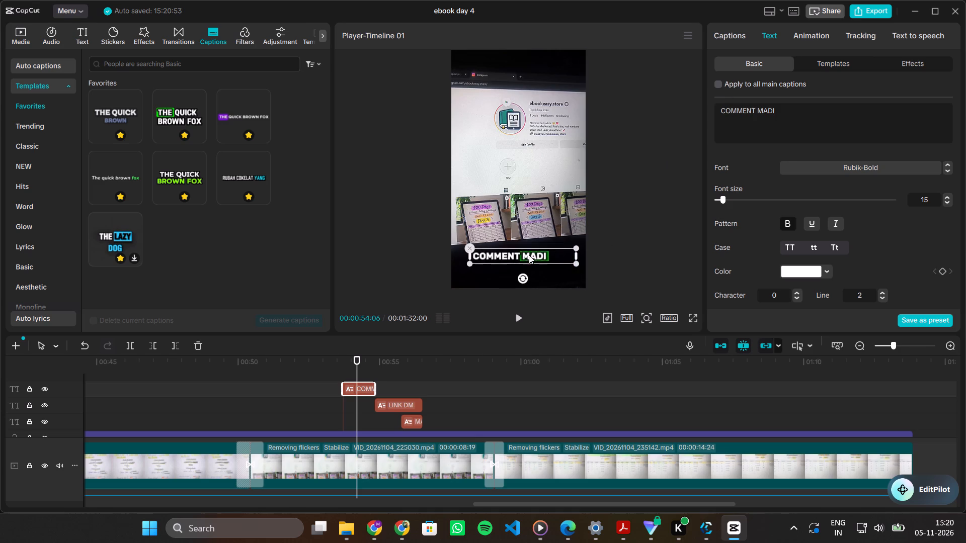
left_click_drag(529, 255, 538, 258)
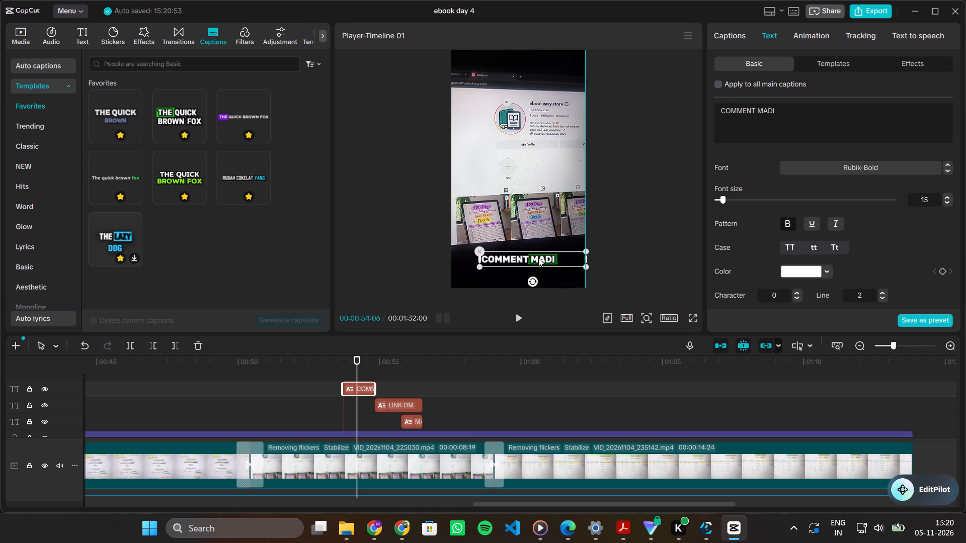
left_click_drag(538, 258, 538, 257)
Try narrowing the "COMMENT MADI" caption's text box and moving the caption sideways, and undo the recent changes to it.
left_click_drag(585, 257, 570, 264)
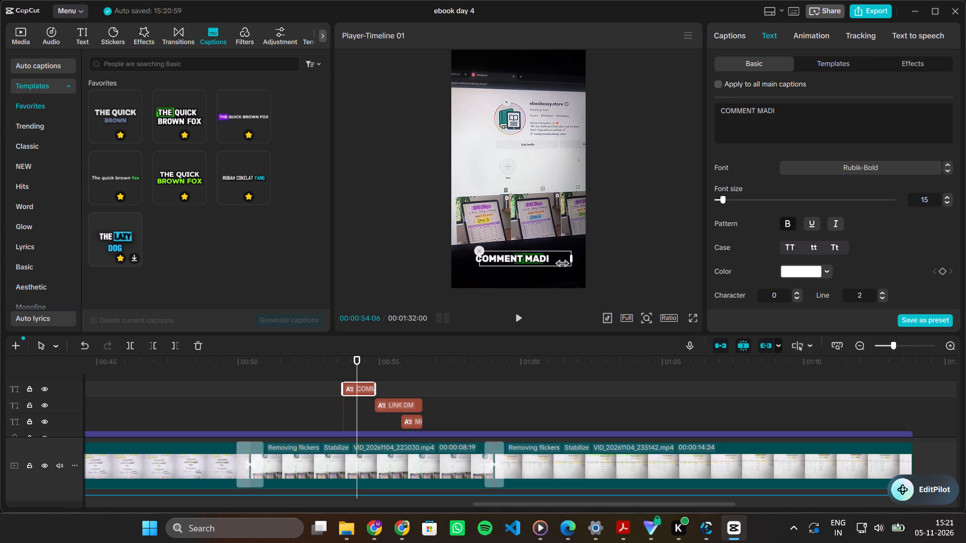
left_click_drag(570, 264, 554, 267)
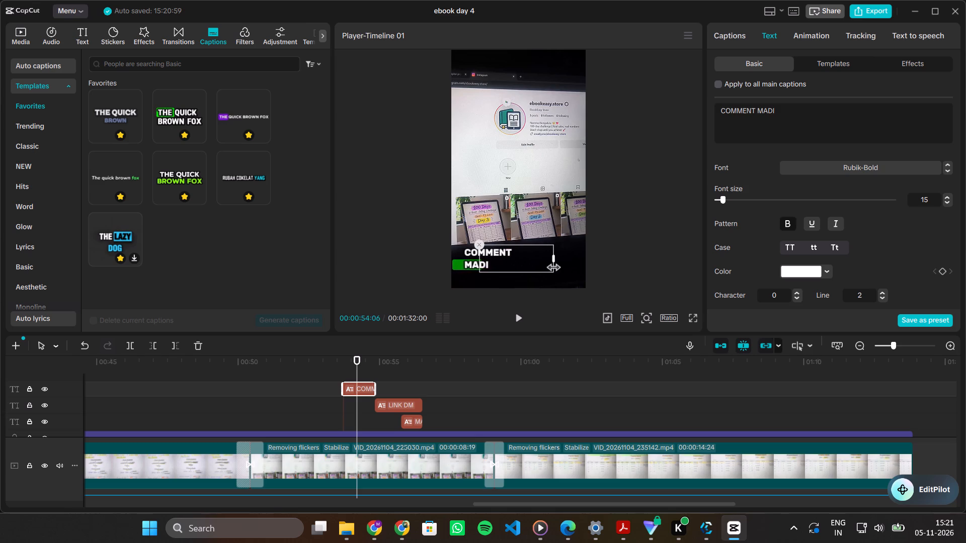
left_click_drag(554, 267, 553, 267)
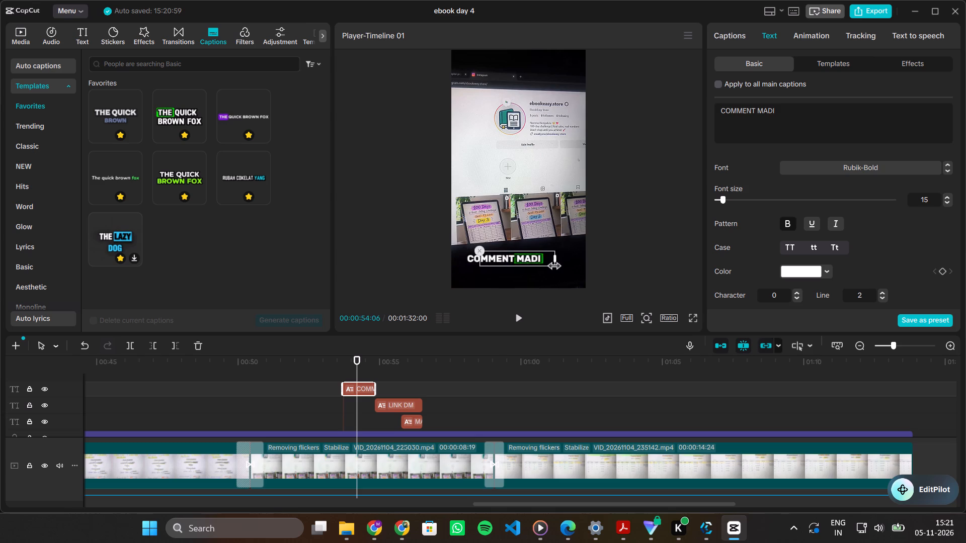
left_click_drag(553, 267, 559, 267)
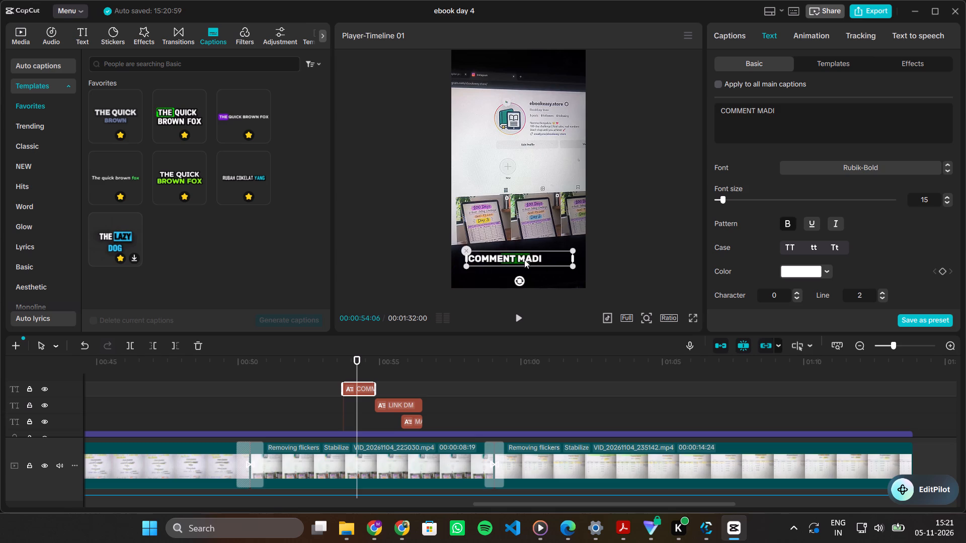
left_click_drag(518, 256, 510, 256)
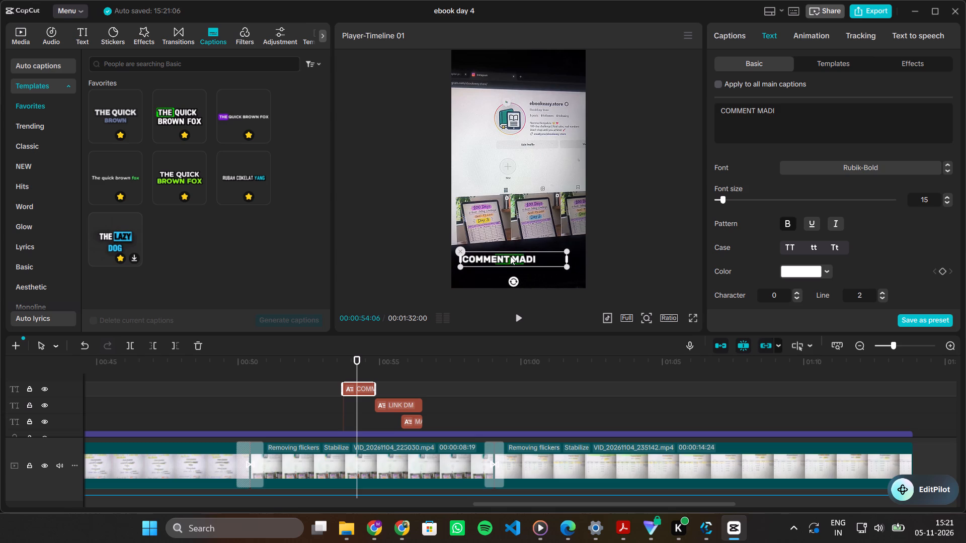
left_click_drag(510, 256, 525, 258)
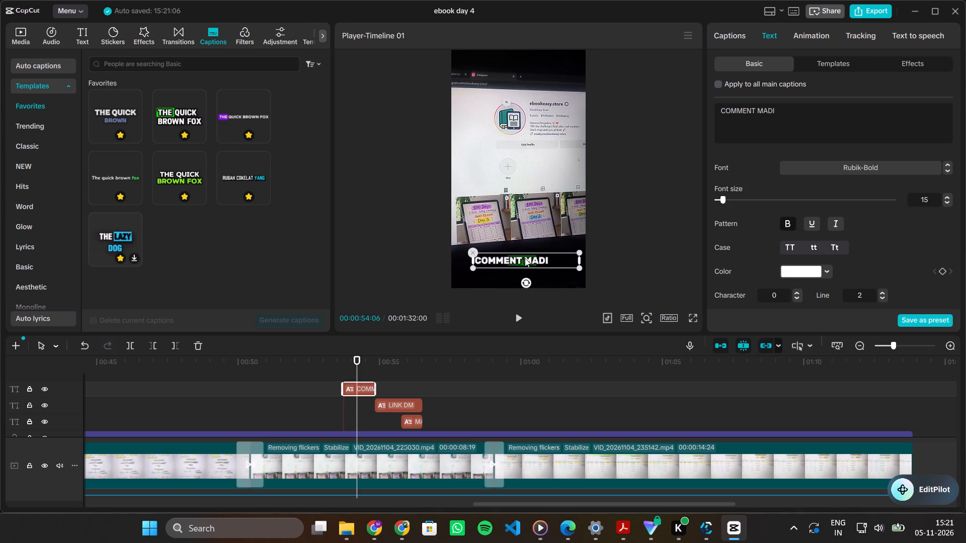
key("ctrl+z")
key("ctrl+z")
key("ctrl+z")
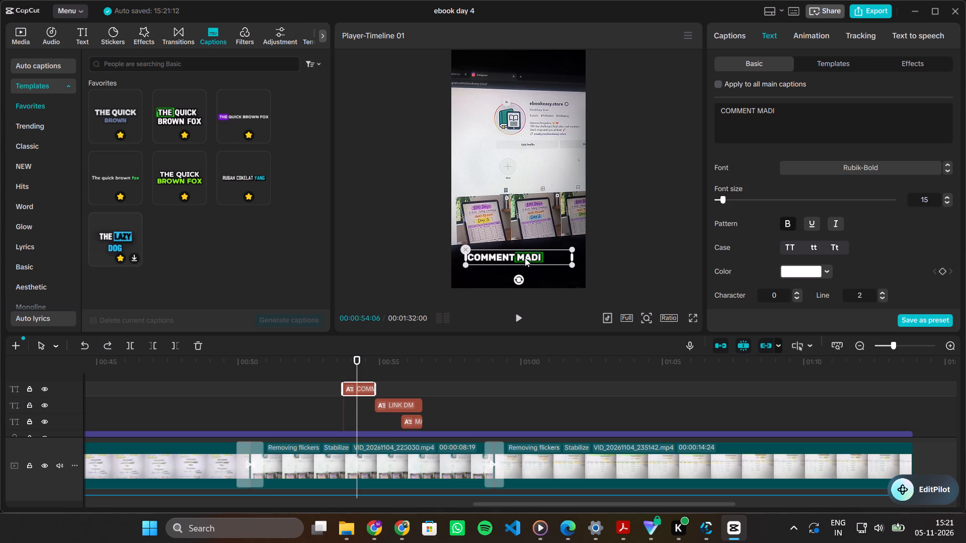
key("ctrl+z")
With changes applying to all main captions, shift "COMMENT MADI" rightward and slightly lower to centre its words below the footage, and preview it.
left_click_drag(525, 258, 539, 258)
left_click_drag(539, 258, 537, 260)
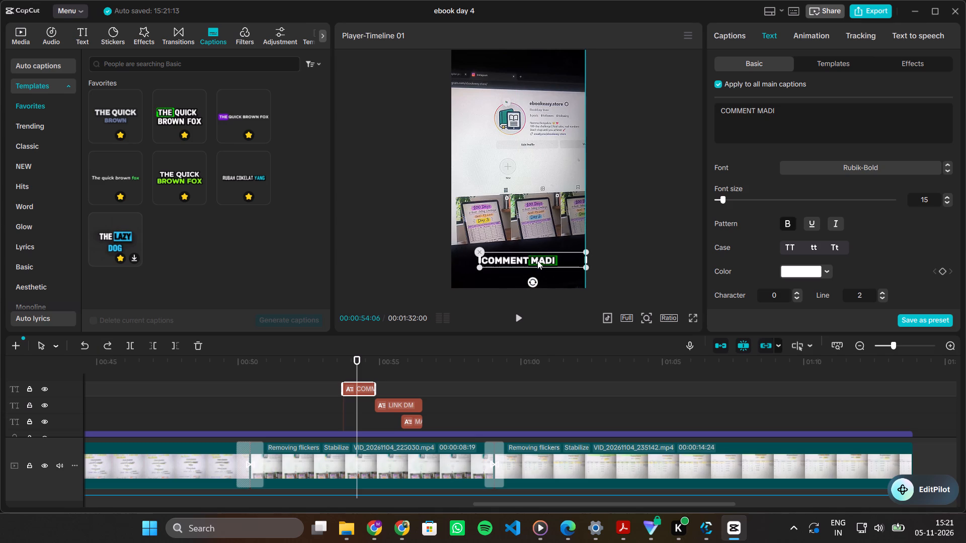
left_click_drag(537, 260, 539, 261)
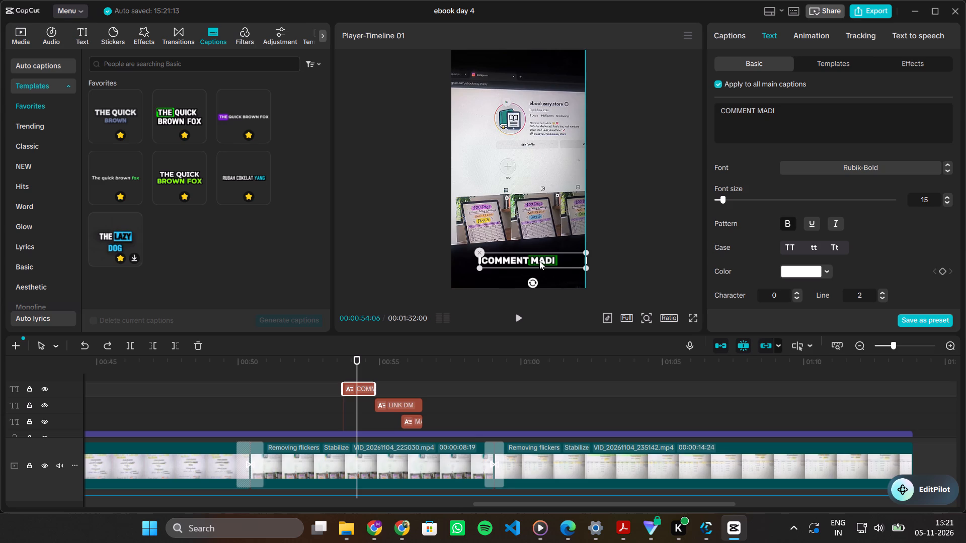
left_click_drag(539, 261, 539, 262)
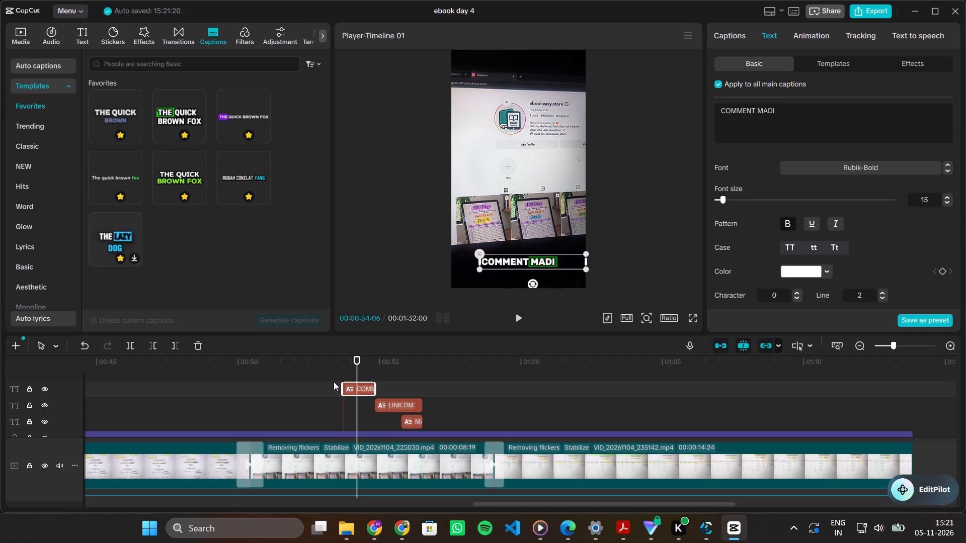
left_click(334, 381)
key("space")
key("space")
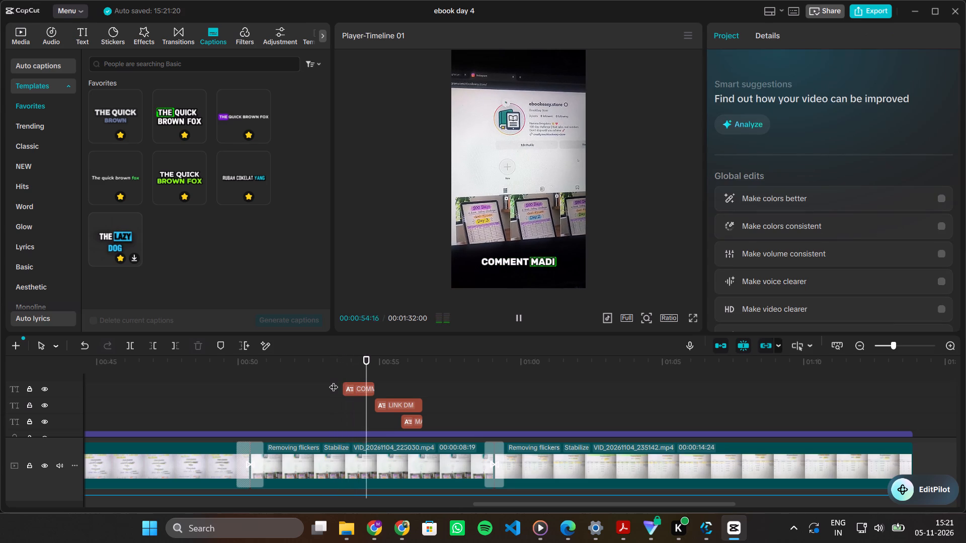
key("space")
key("space")
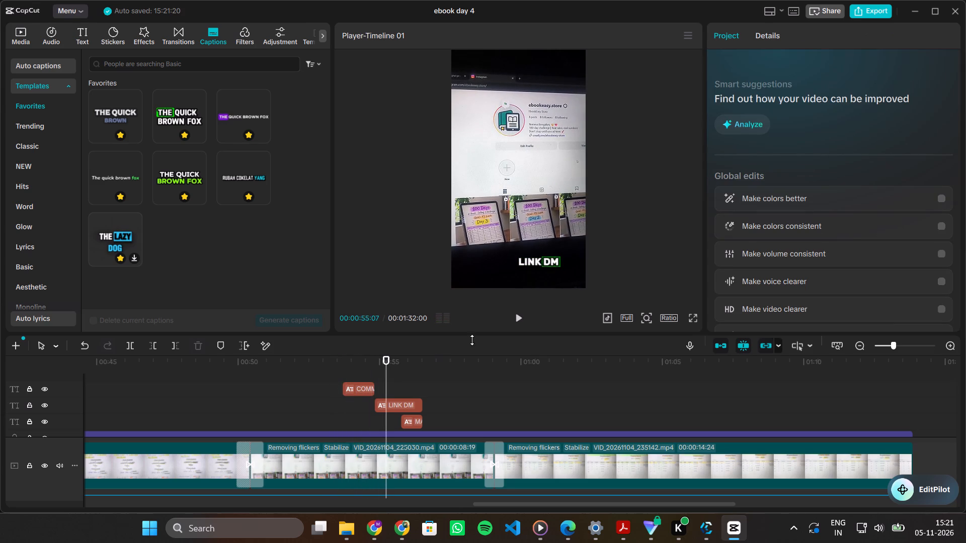
Turn off applying changes to all main captions and move "LINK DM" leftward and slightly up, centring it below the footage.
left_click(544, 262)
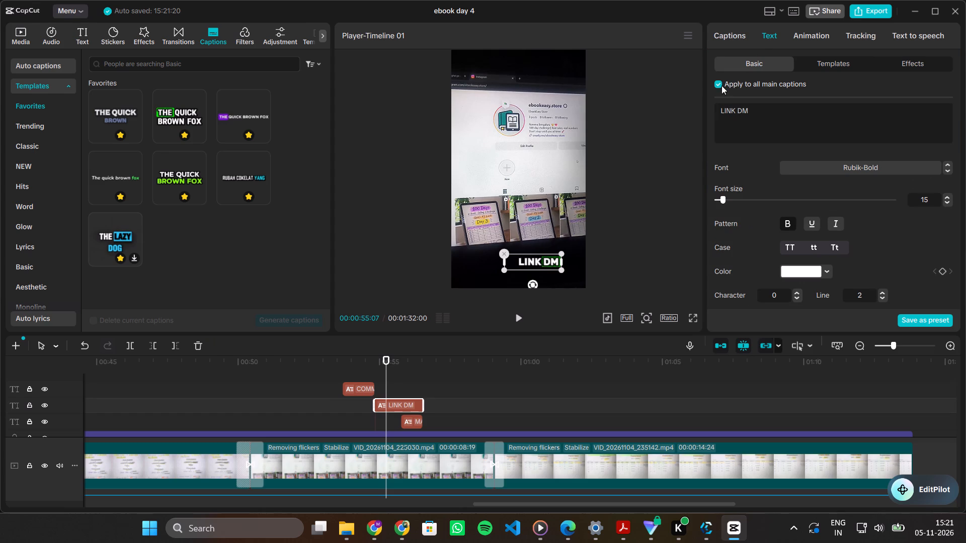
left_click(719, 83)
left_click_drag(523, 260, 508, 260)
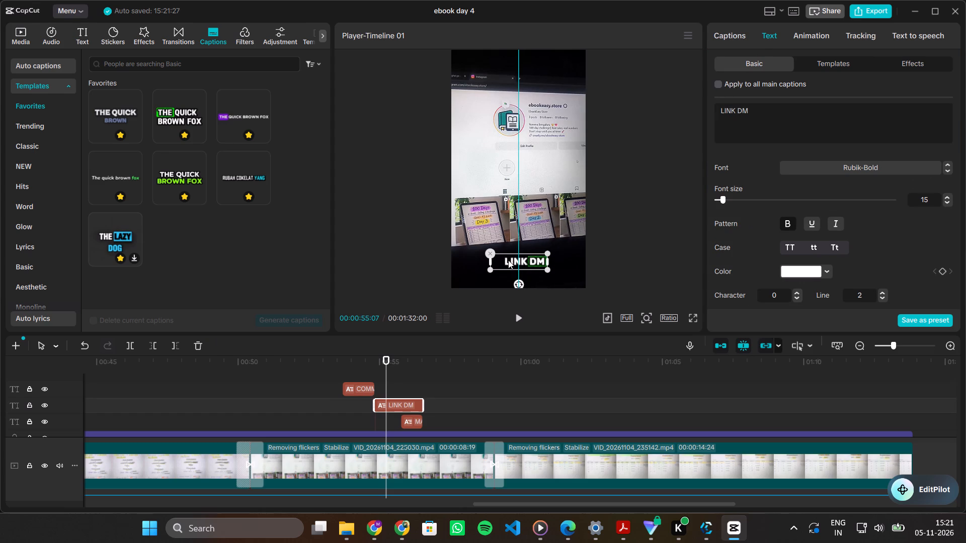
left_click_drag(508, 260, 505, 257)
Place the "MADTHINI" caption directly beneath "LINK DM" as a centred second line, and play back the captions.
left_click_drag(385, 384, 409, 384)
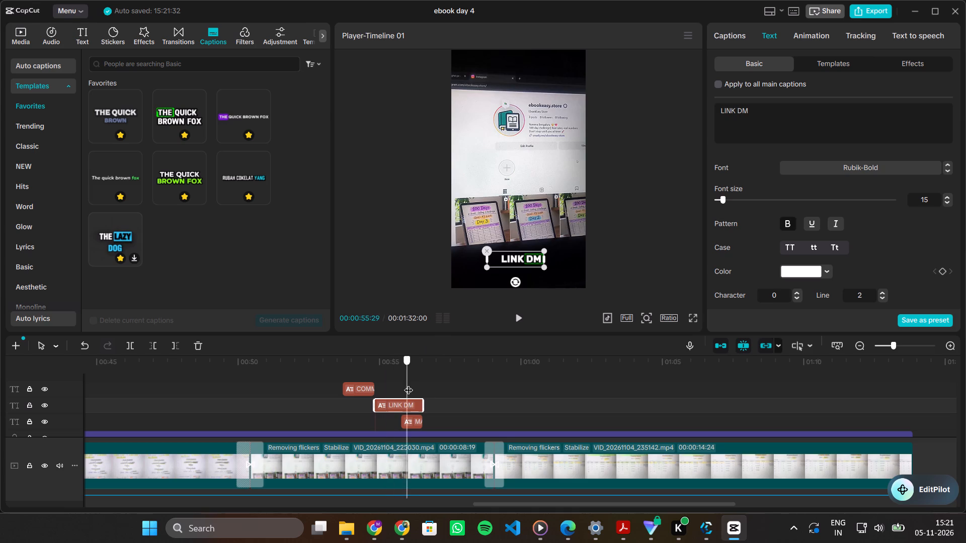
left_click_drag(409, 384, 413, 384)
left_click(415, 422)
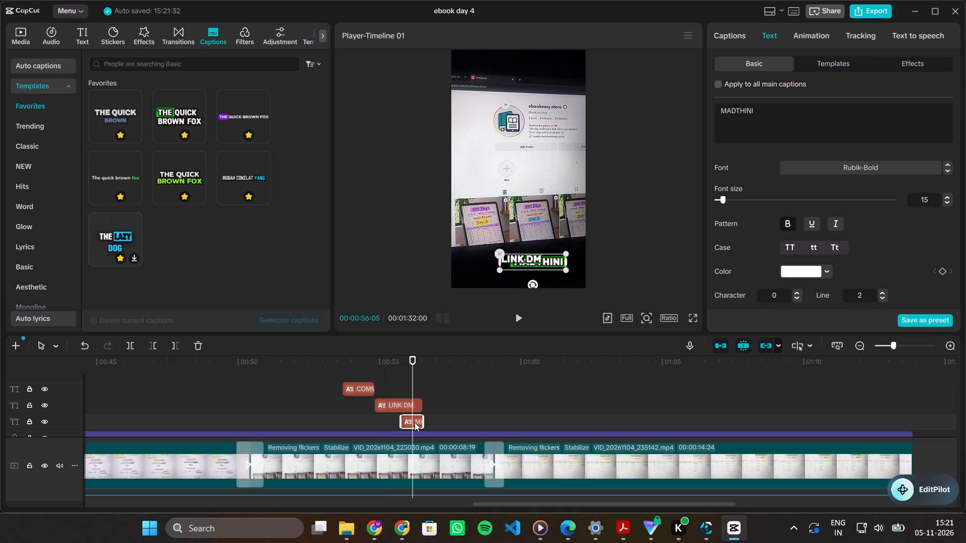
left_click_drag(551, 261, 535, 272)
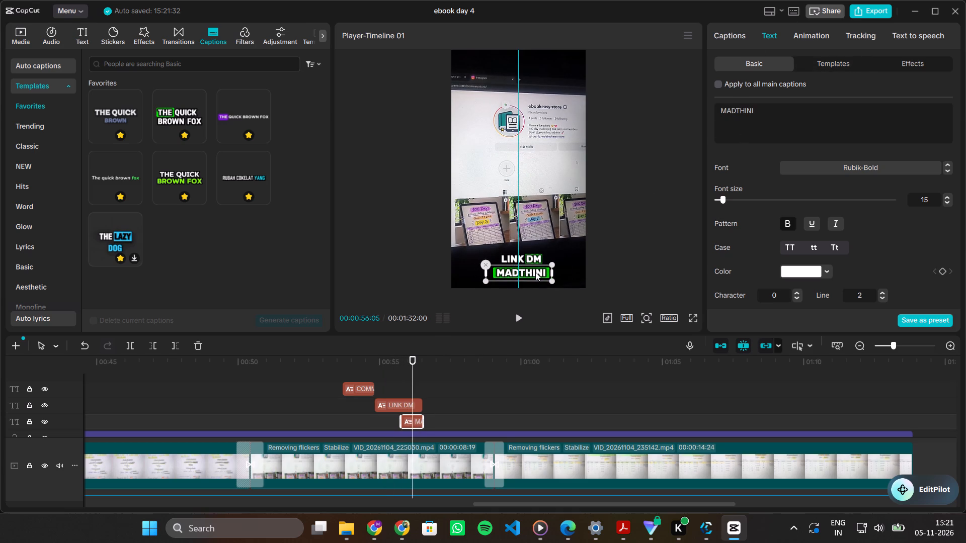
left_click_drag(535, 272, 533, 272)
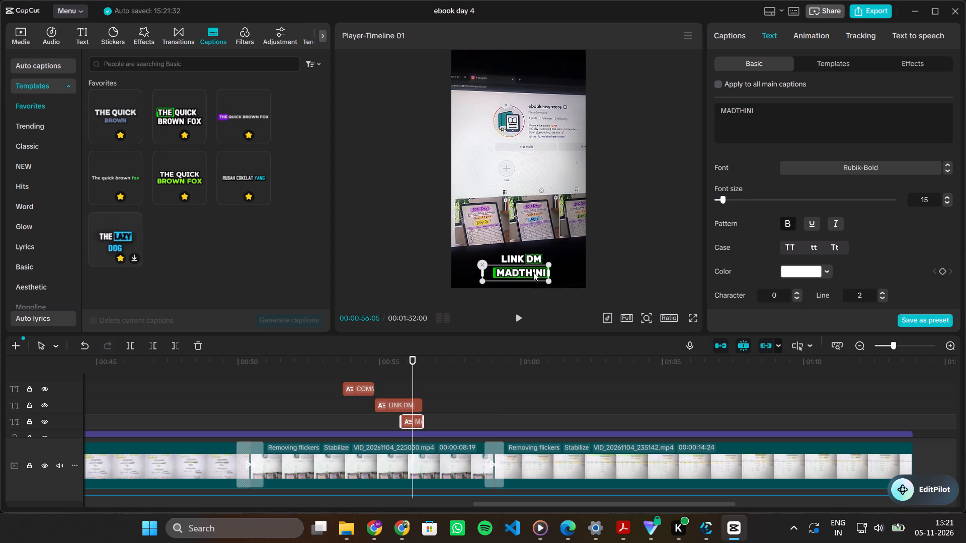
left_click_drag(533, 272, 534, 272)
left_click(316, 380)
key("space")
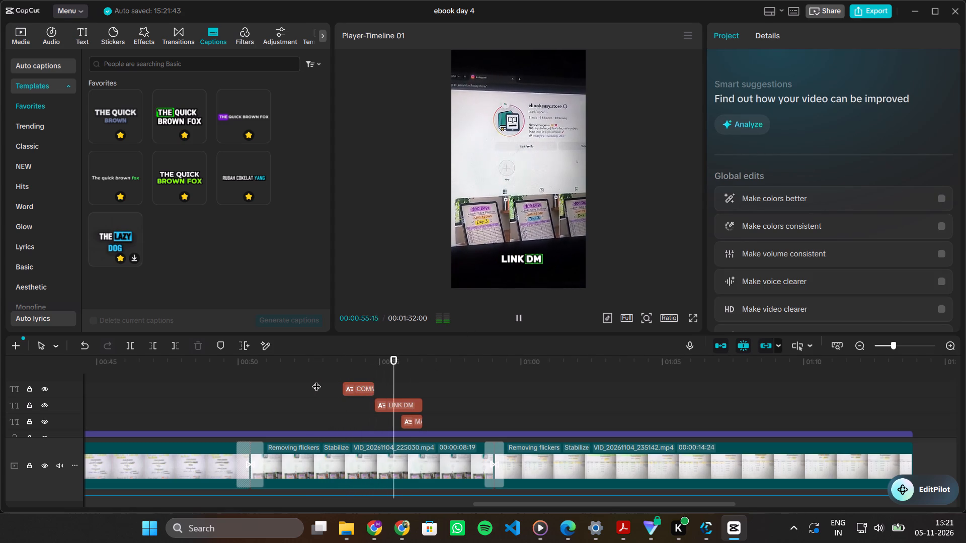
key("space")
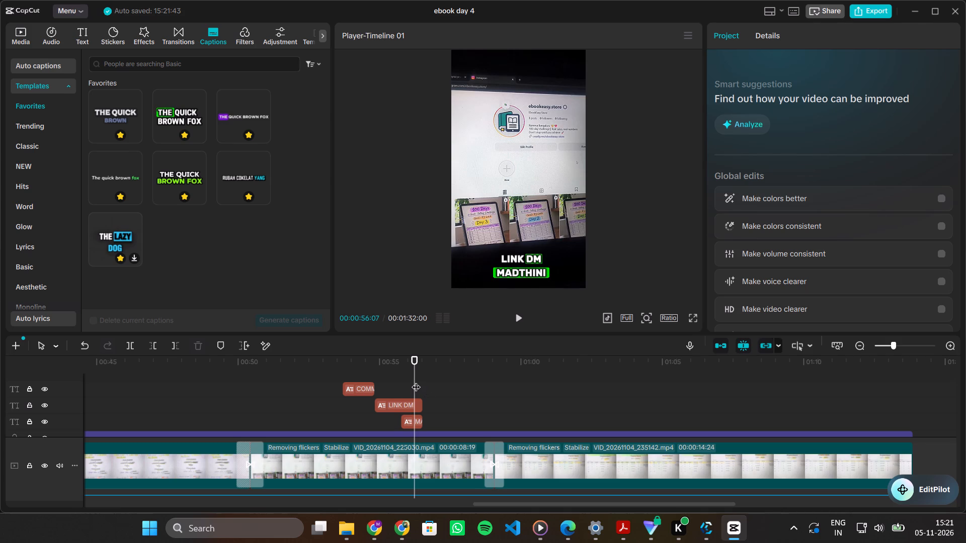
Split the "LINK DM" caption at 00:00:55:23, where the "MADTHINI" caption starts.
left_click(398, 407)
left_click_drag(413, 377, 403, 380)
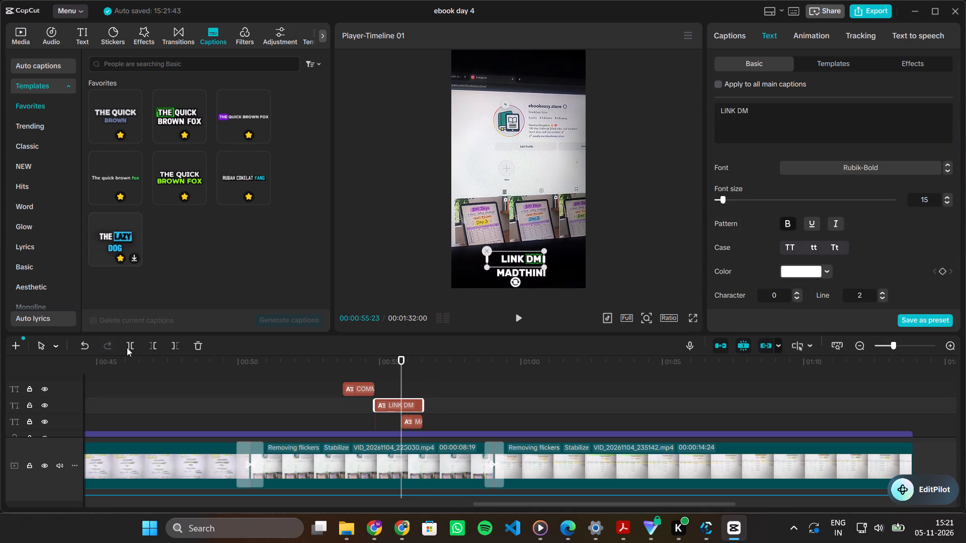
left_click(127, 347)
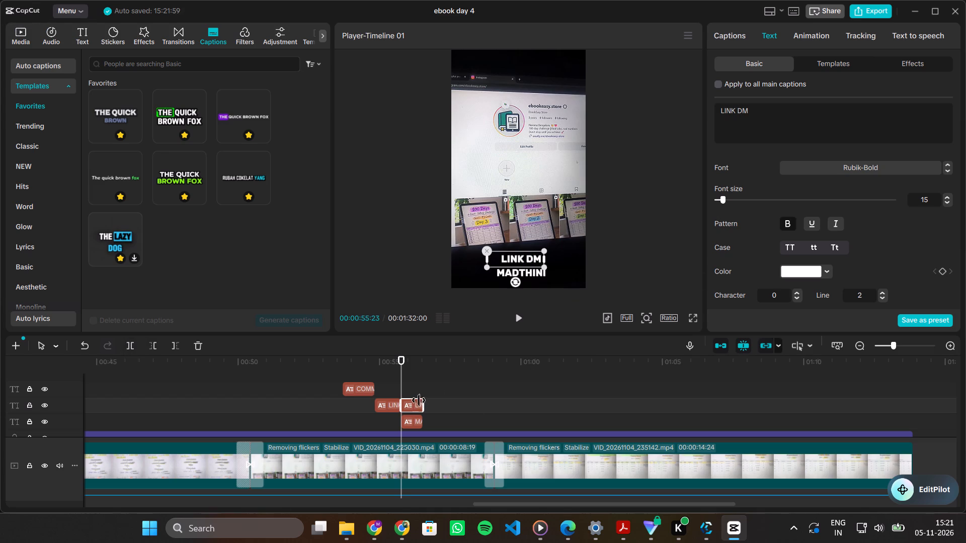
Set the background colour of the second "LINK DM" segment to black, 000000, and play back the captions.
left_click_drag(402, 383, 410, 383)
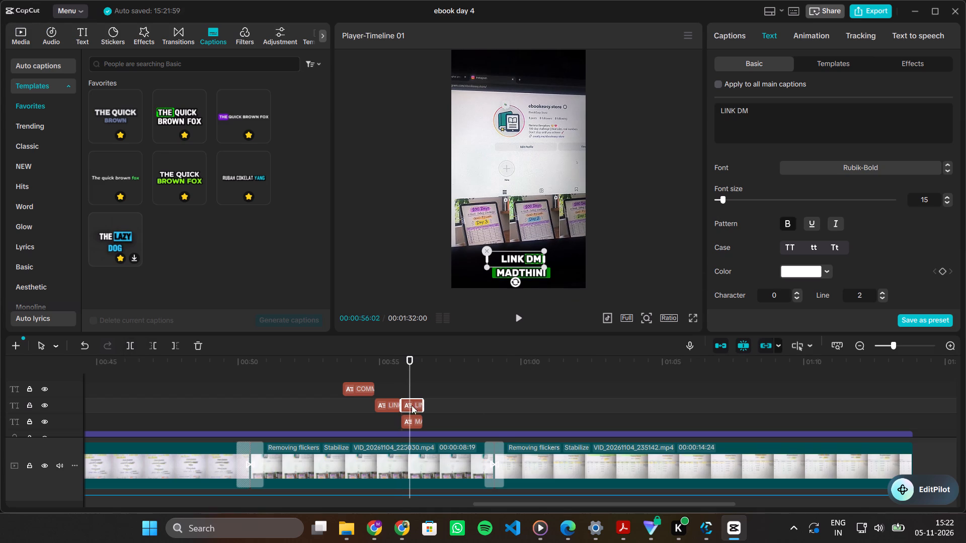
scroll(956, 168, "down", 2)
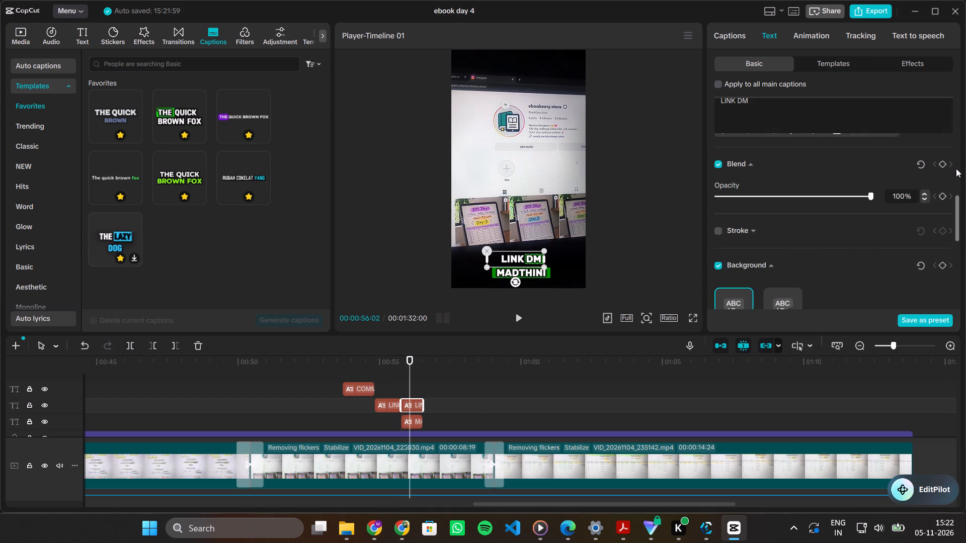
scroll(775, 260, "down", 1)
scroll(734, 170, "up", 1)
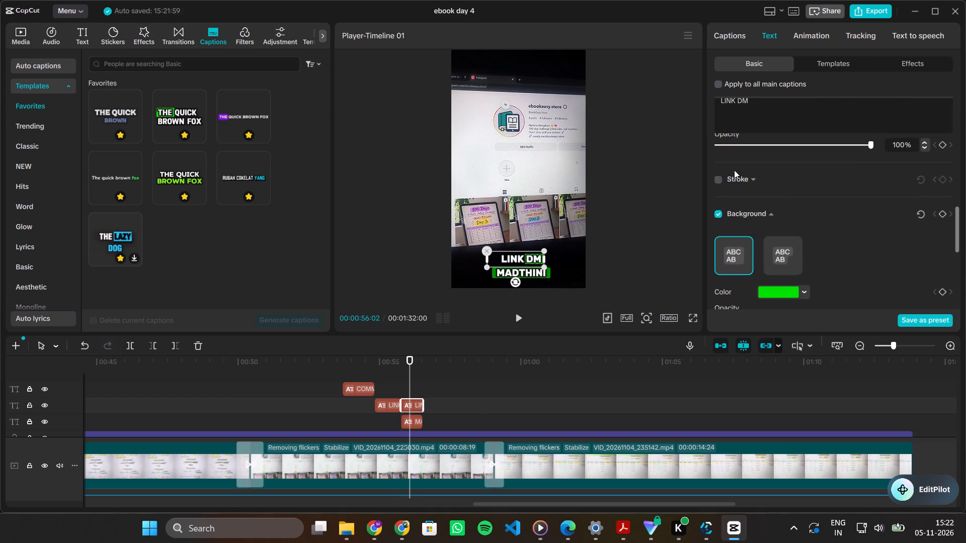
left_click(719, 214)
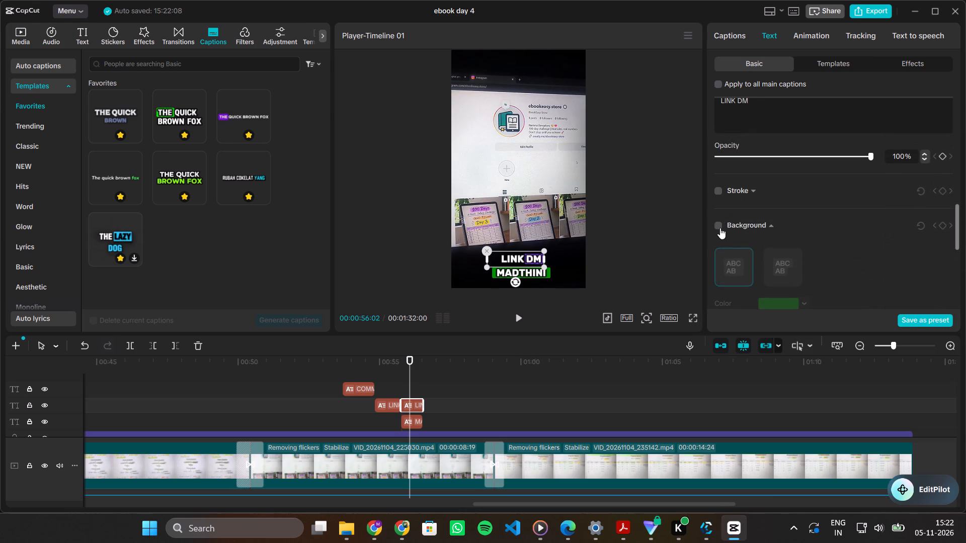
left_click(718, 224)
left_click(784, 301)
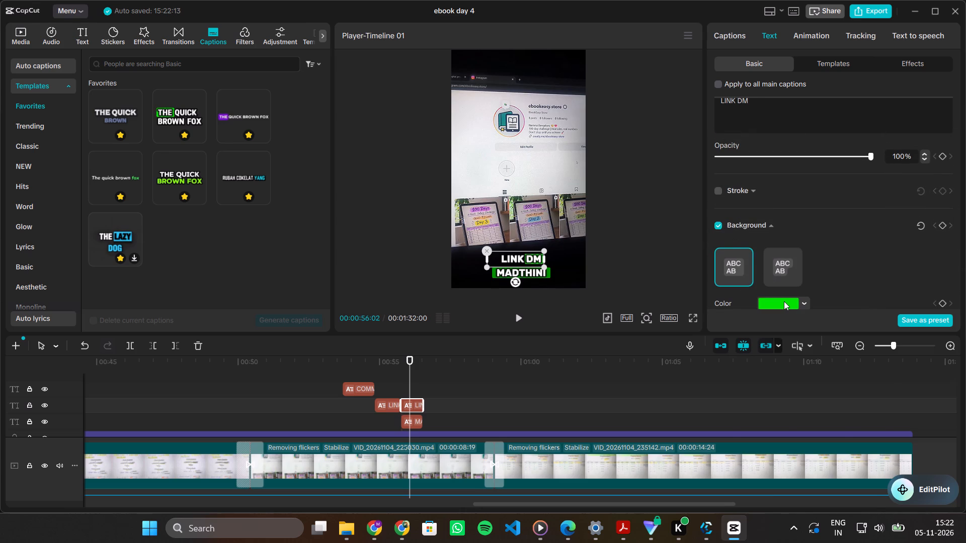
left_click_drag(767, 378, 718, 416)
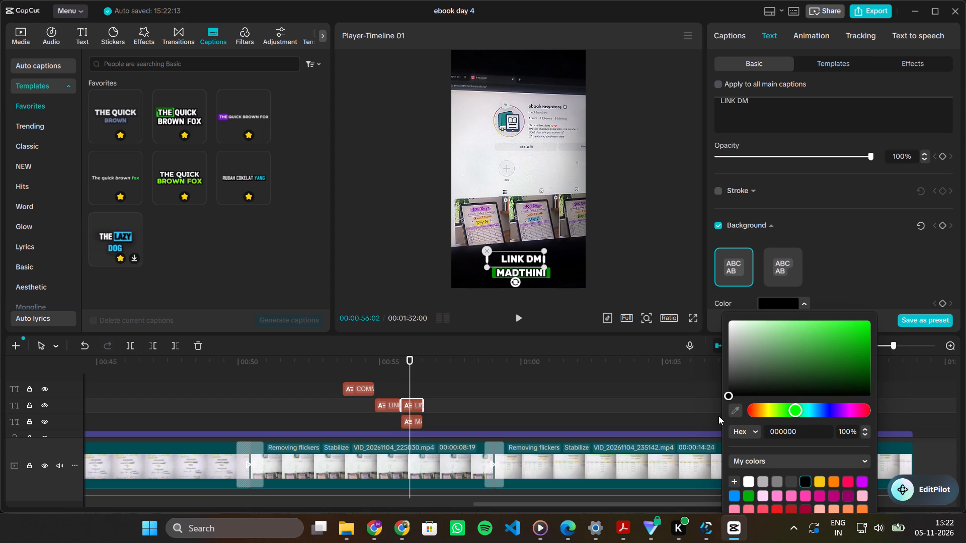
left_click_drag(718, 416, 718, 417)
left_click(430, 391)
left_click(313, 381)
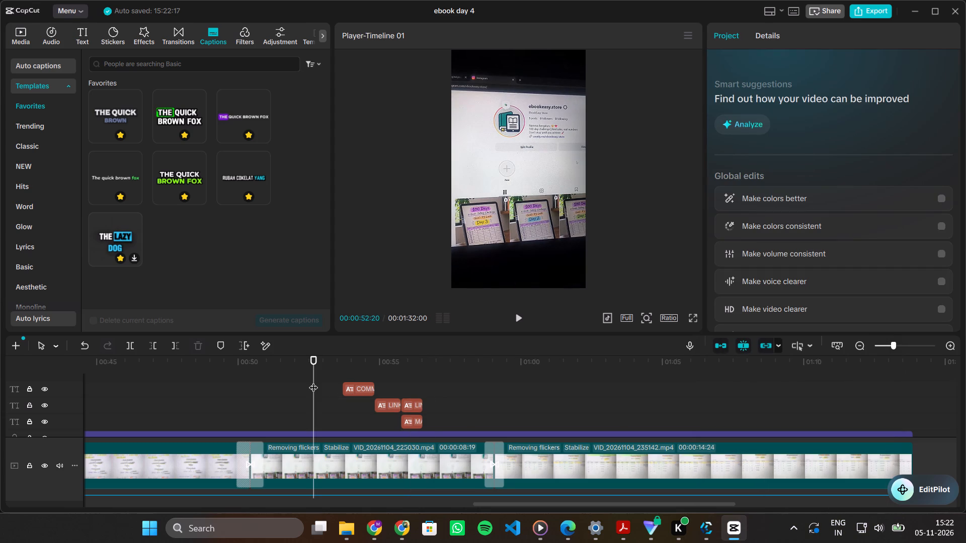
key("space")
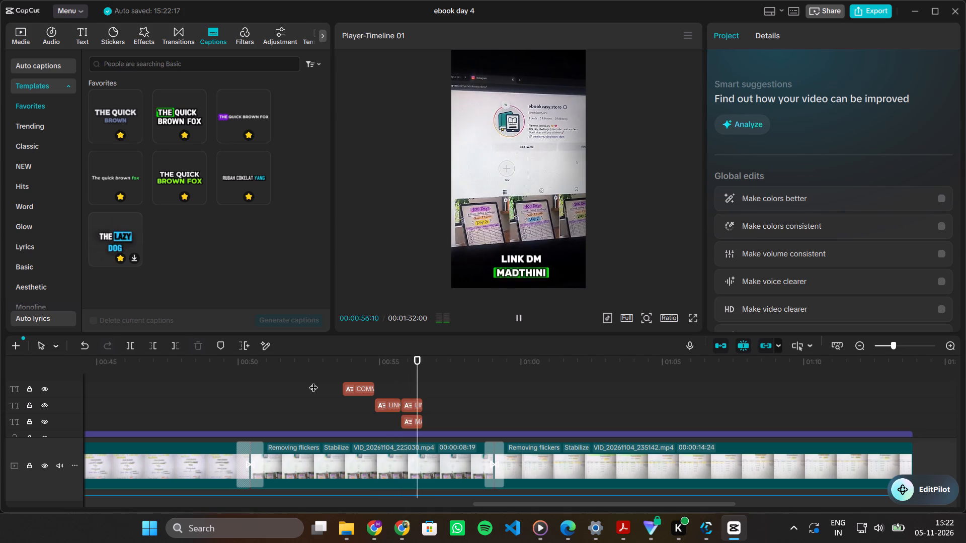
Select all the captions from "COMMENT MADI" through "MADTHINI" together and set their font size to 16.
key("space")
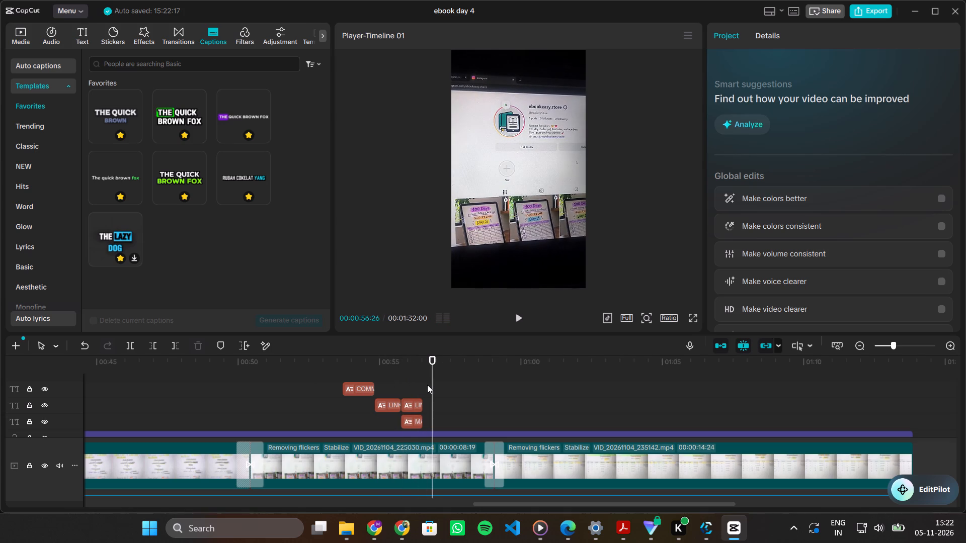
left_click_drag(432, 384, 409, 386)
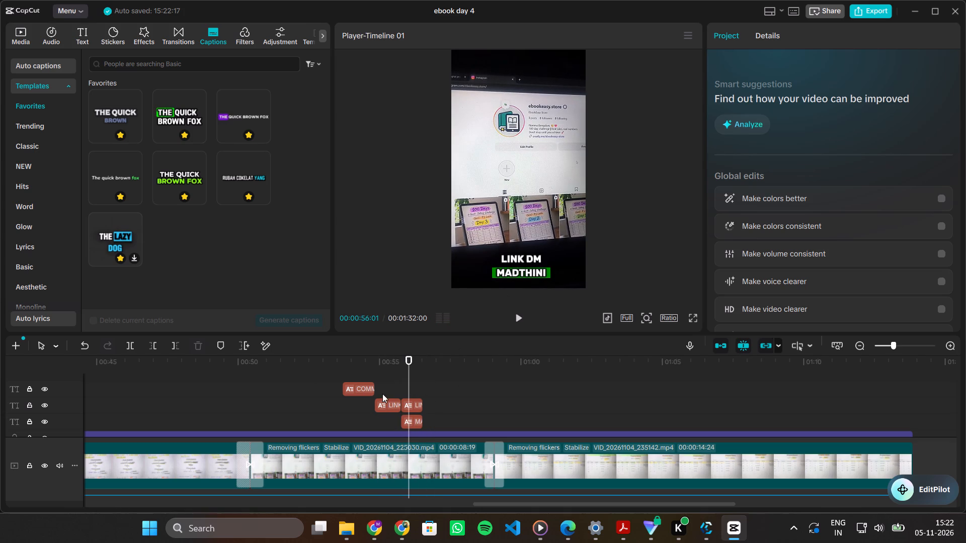
left_click_drag(317, 384, 439, 420)
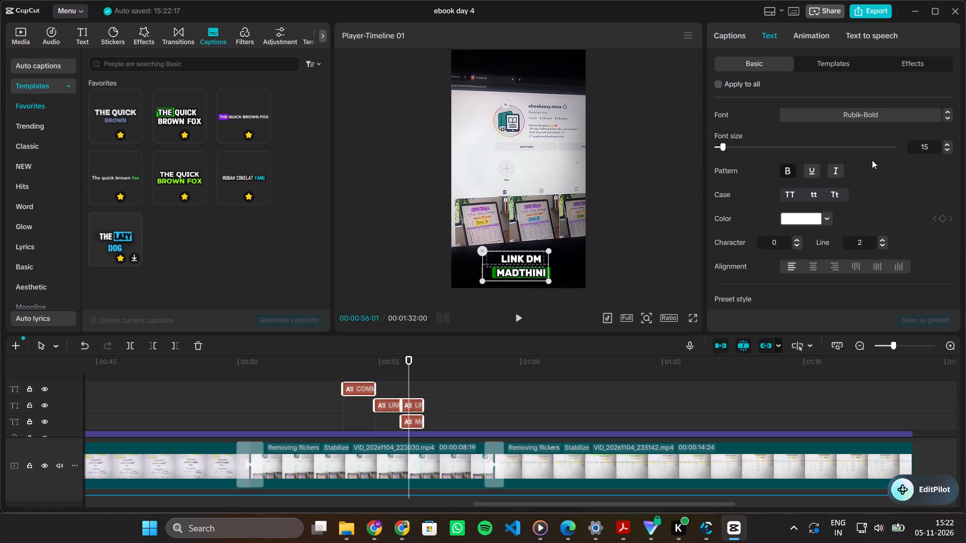
left_click(723, 145)
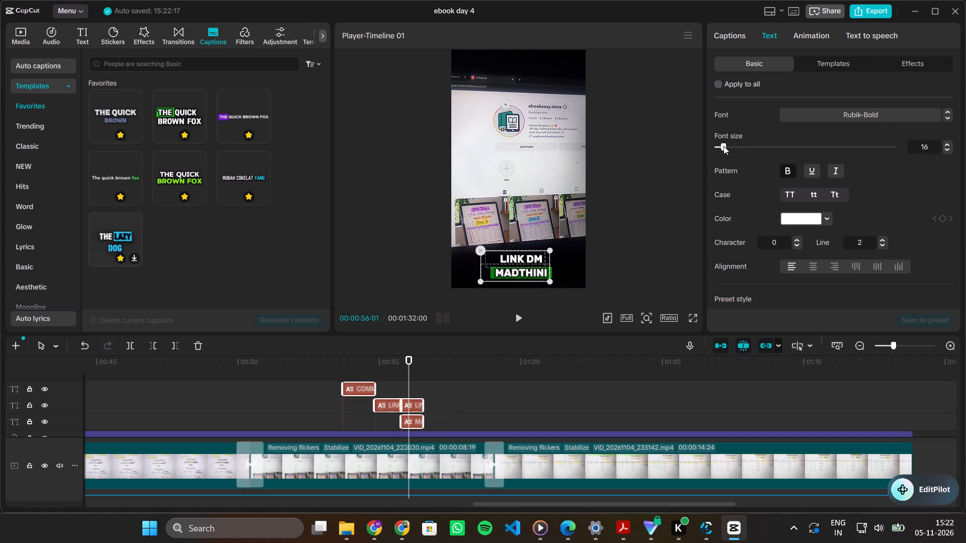
Review the "COMMENT MADI", "LINK DM" and "MADTHINI" captions by scrubbing and playback, checking their size, placement and word highlights.
left_click(333, 390)
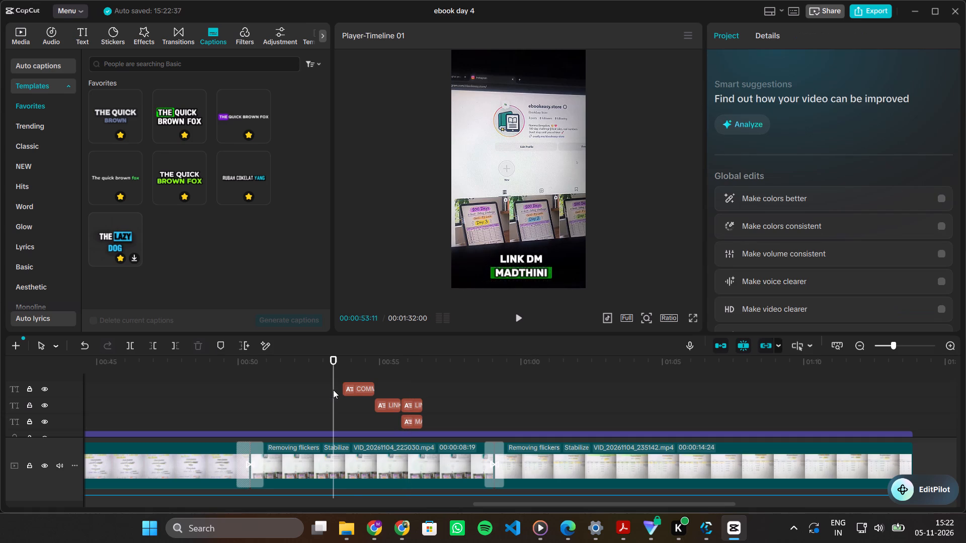
left_click_drag(333, 390, 400, 396)
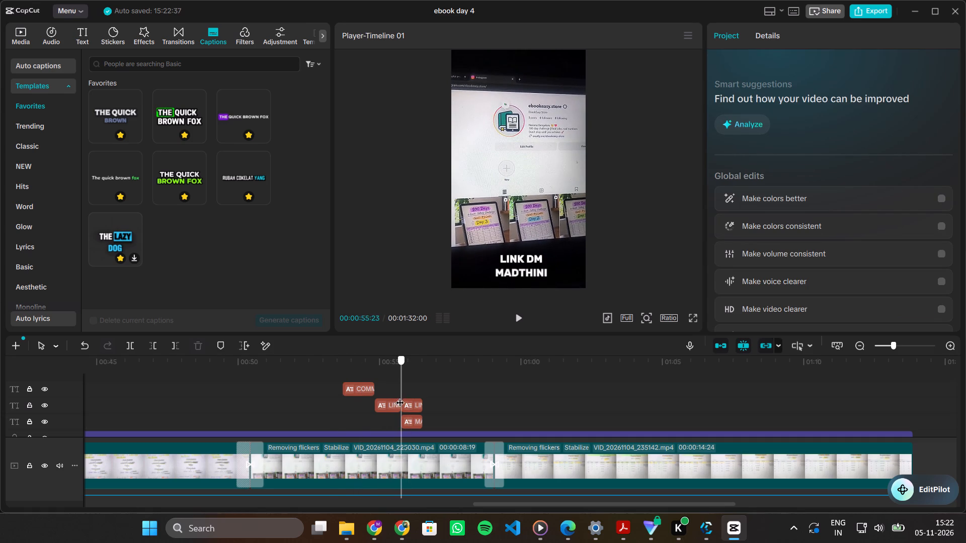
left_click_drag(400, 396, 421, 396)
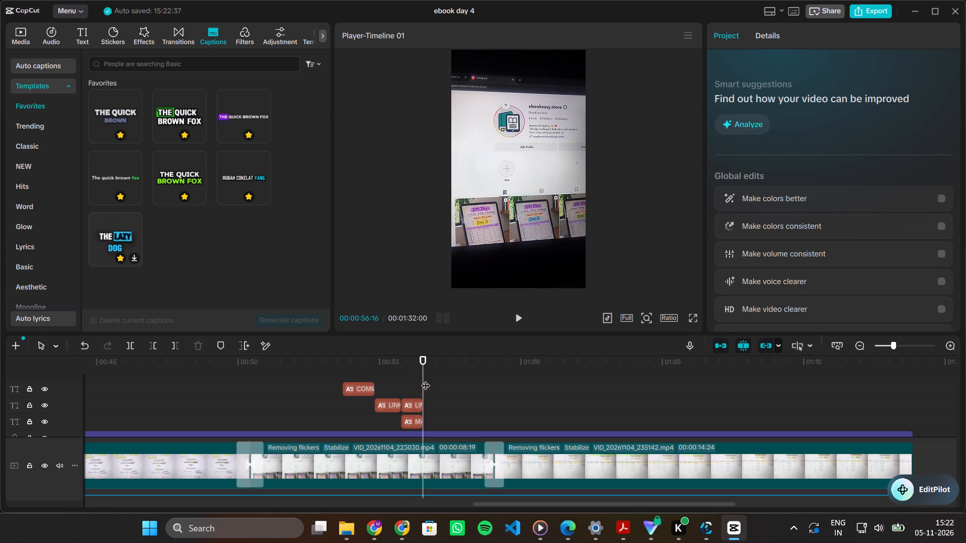
left_click_drag(426, 379, 361, 383)
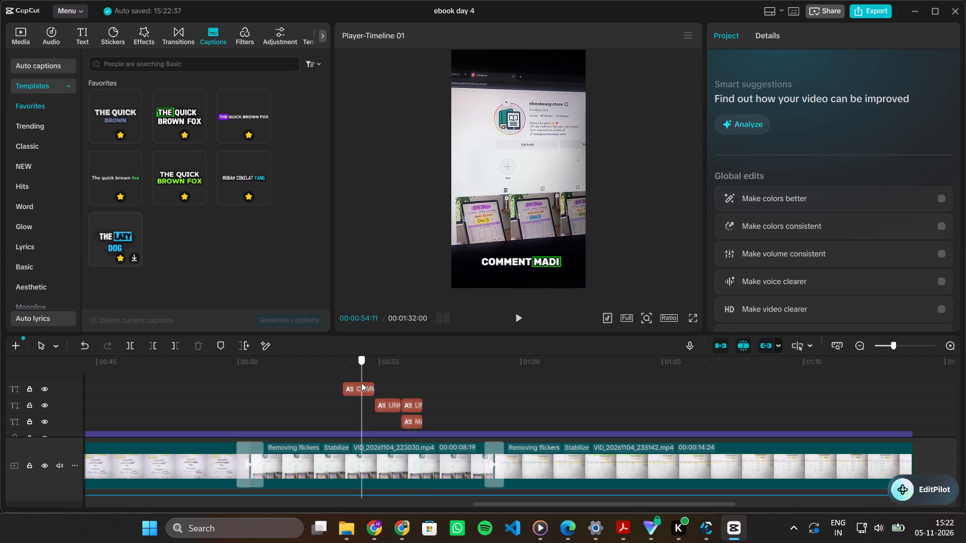
left_click_drag(361, 383, 403, 384)
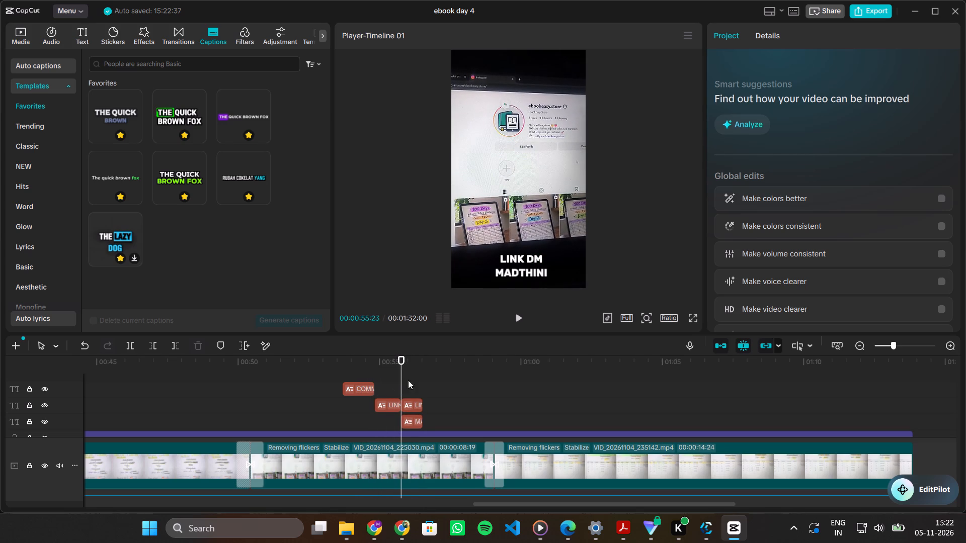
left_click(529, 273)
left_click(529, 273)
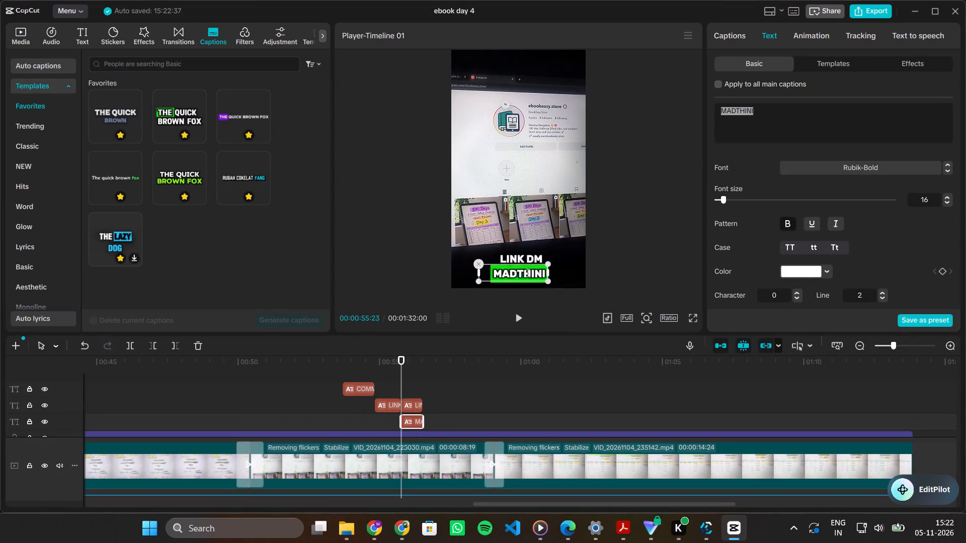
left_click(343, 372)
key("space")
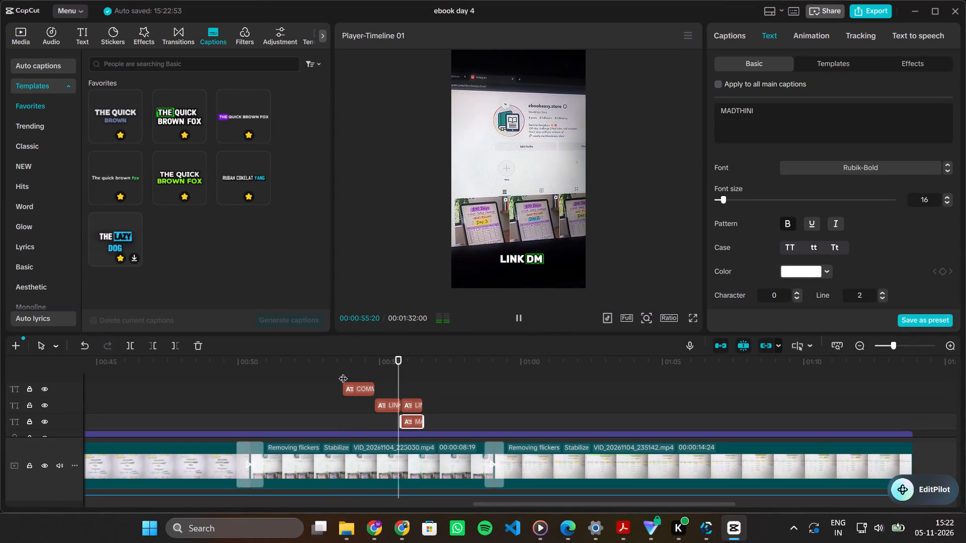
key("space")
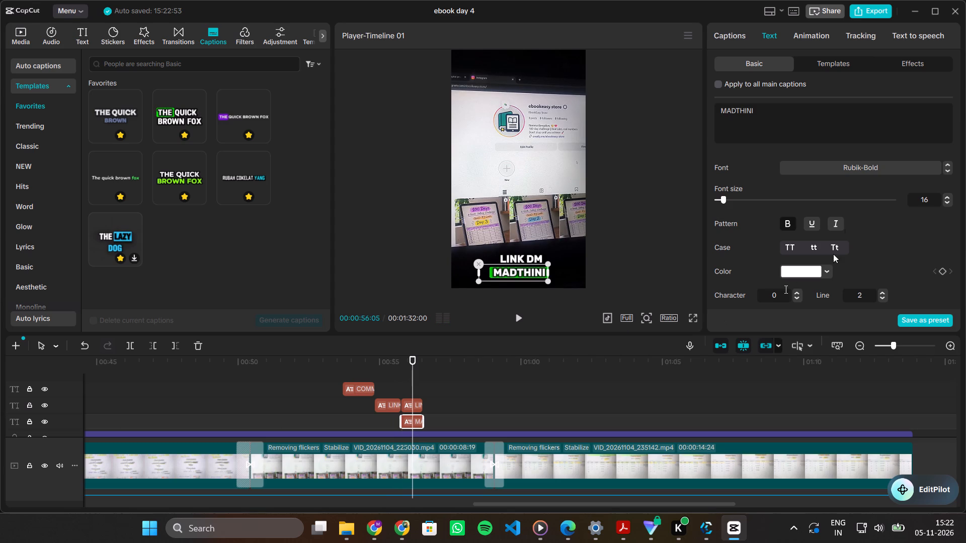
scroll(845, 211, "down", 1)
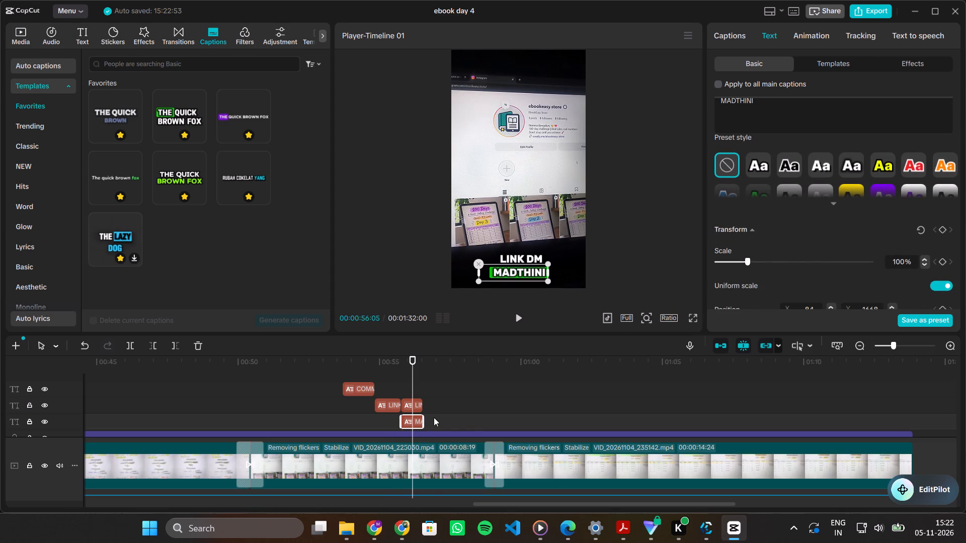
left_click(434, 417)
left_click_drag(434, 417, 385, 405)
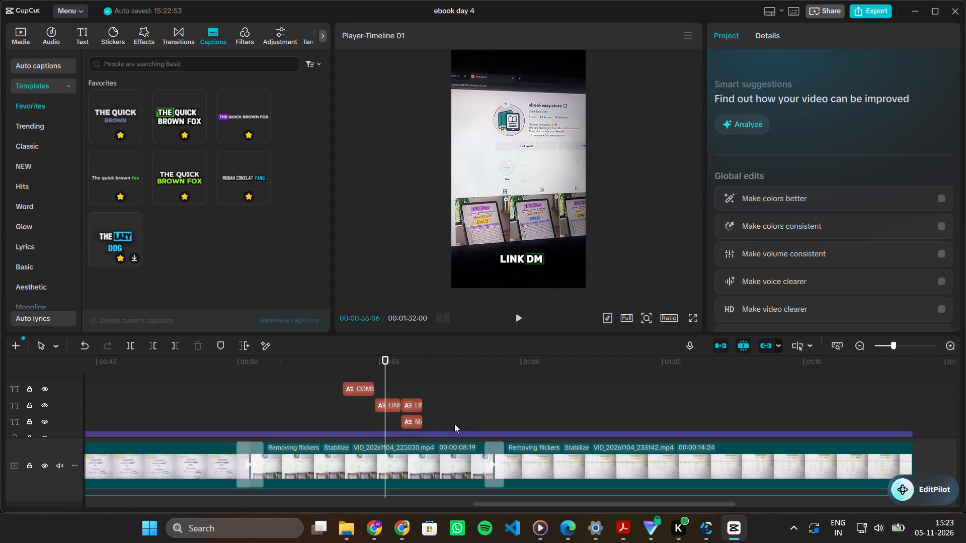
Set the background colour of all four caption segments to bright green, 00FF00, and play back the captions.
left_click_drag(454, 424, 355, 387)
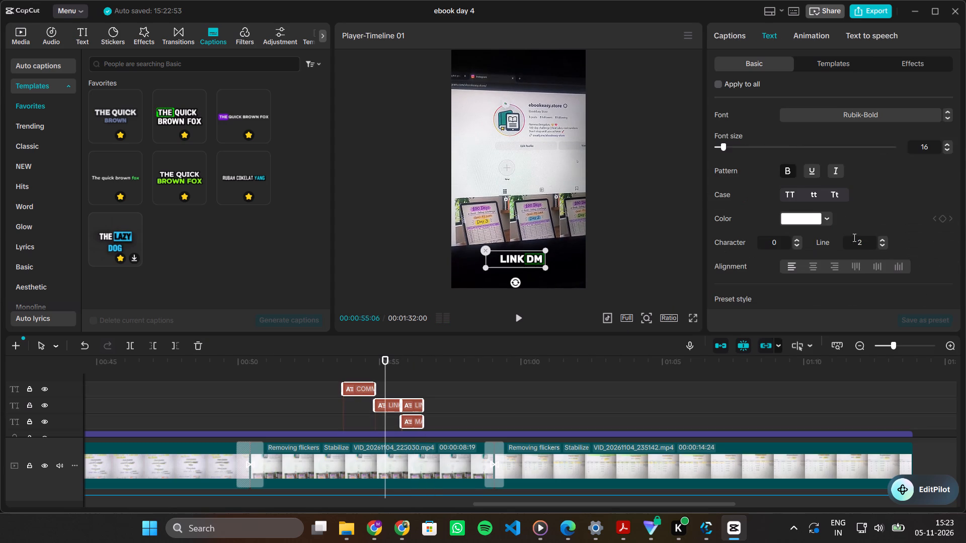
scroll(853, 236, "down", 6)
scroll(853, 236, "up", 1)
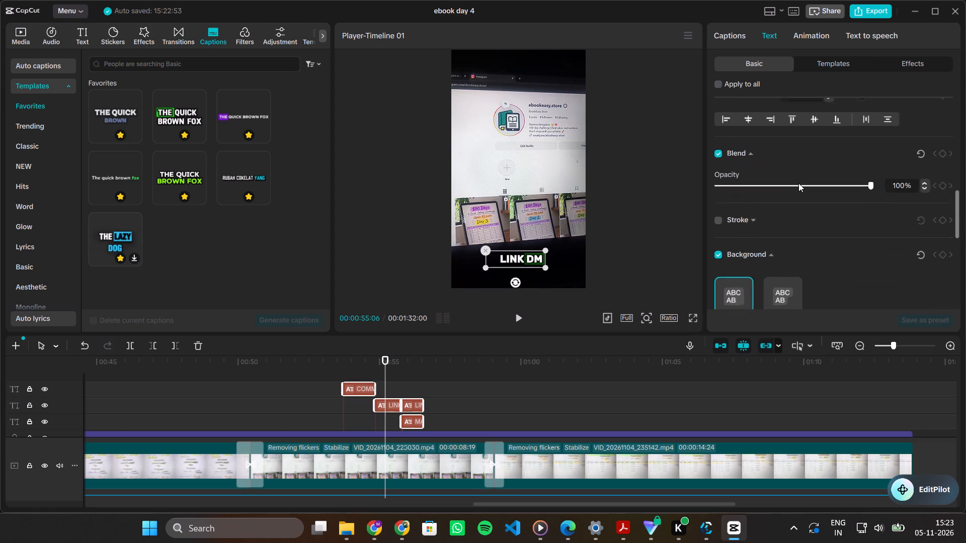
scroll(798, 183, "down", 1)
left_click(802, 147)
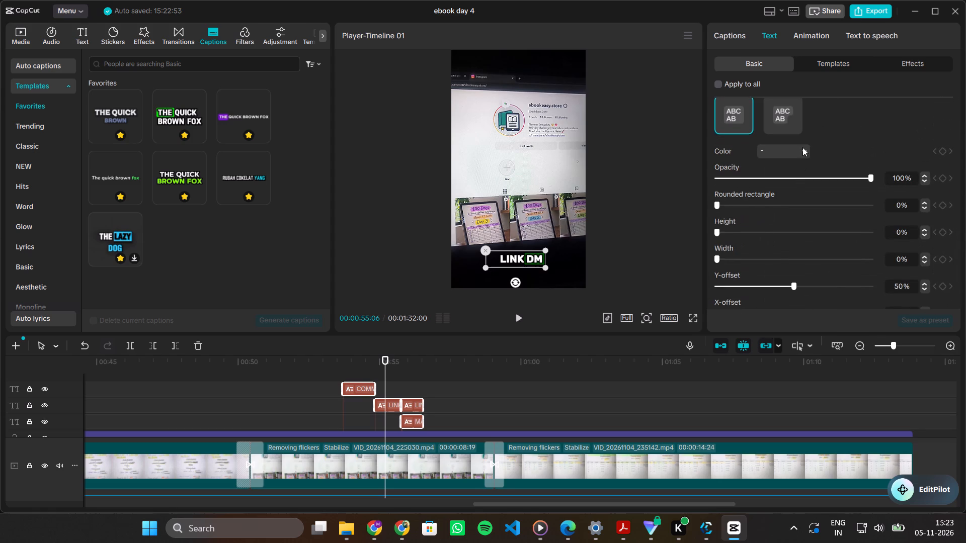
left_click_drag(809, 205, 771, 100)
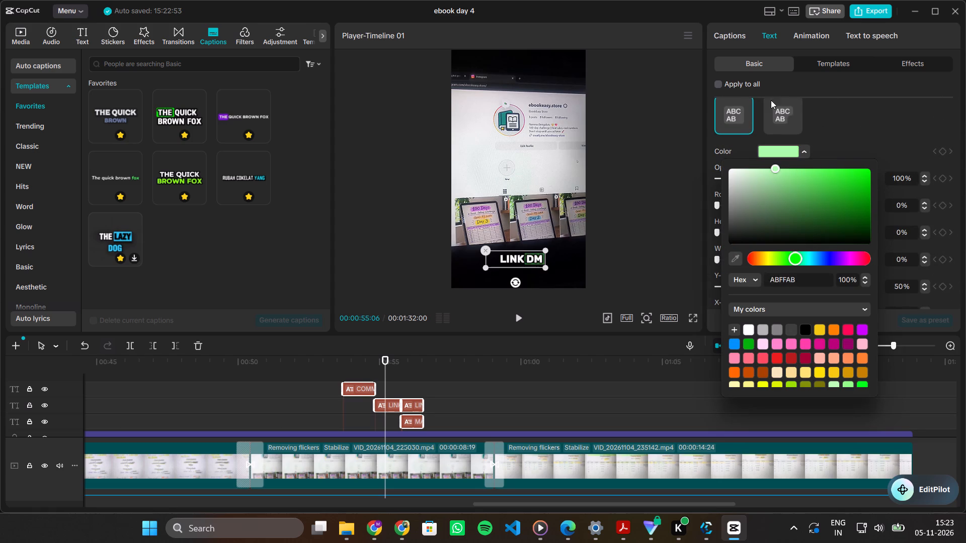
left_click_drag(771, 100, 872, 154)
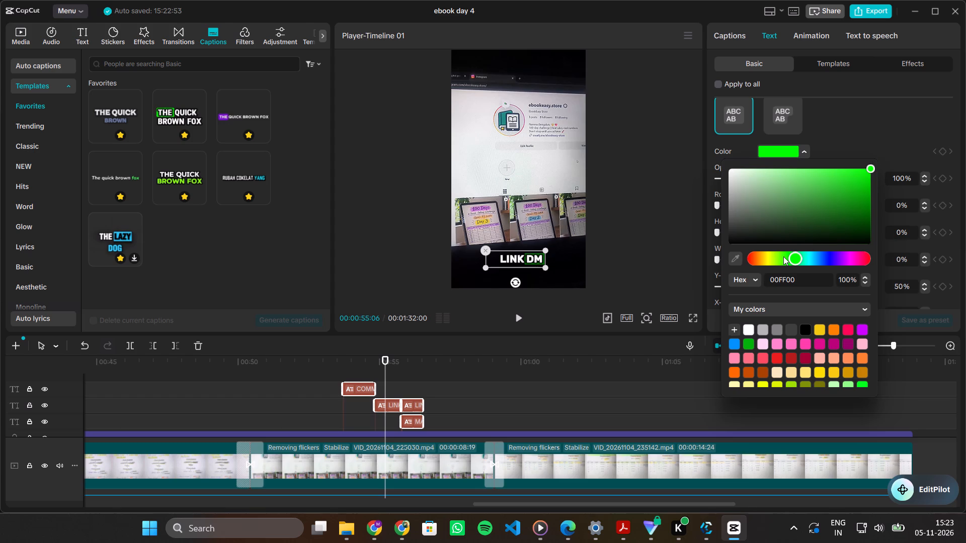
left_click(790, 259)
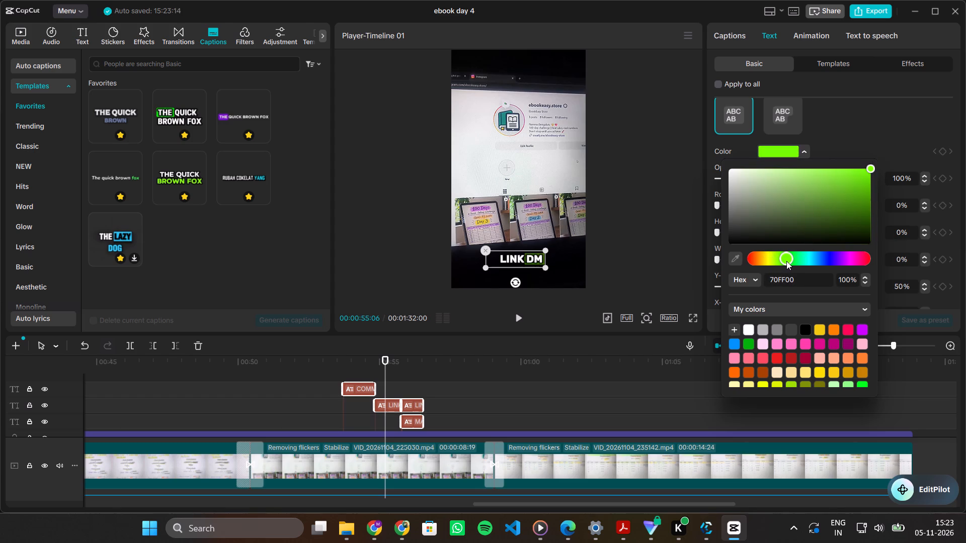
left_click_drag(849, 206, 886, 167)
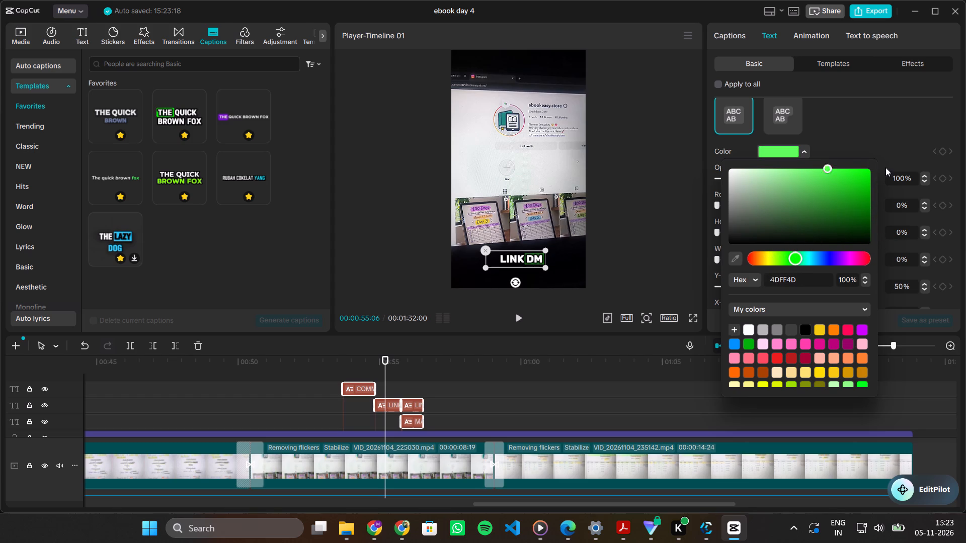
left_click_drag(886, 167, 879, 139)
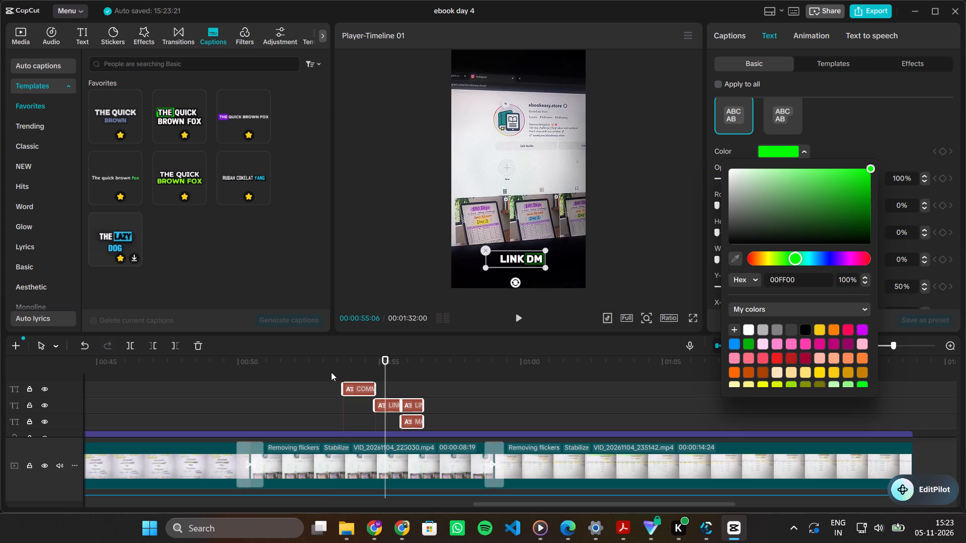
left_click(331, 372)
key("space")
key("space")
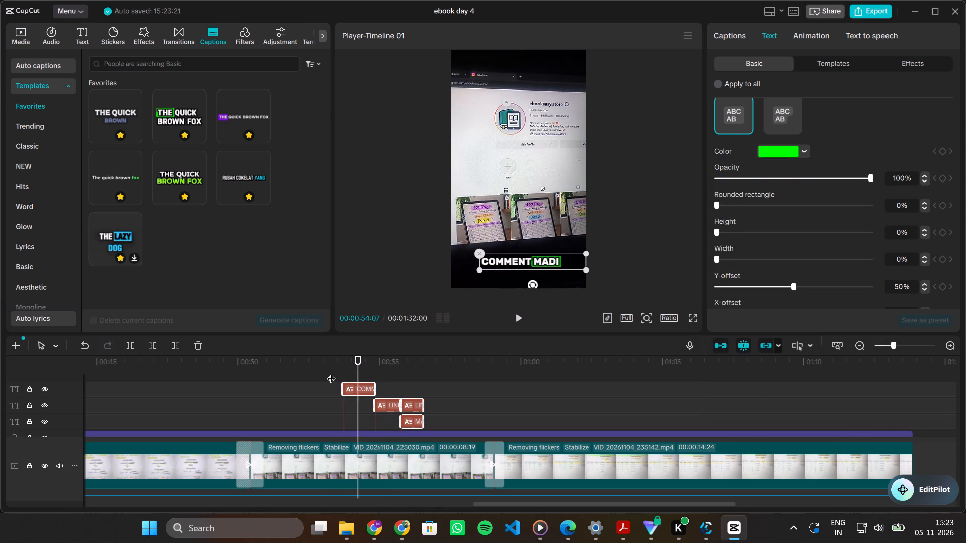
key("space")
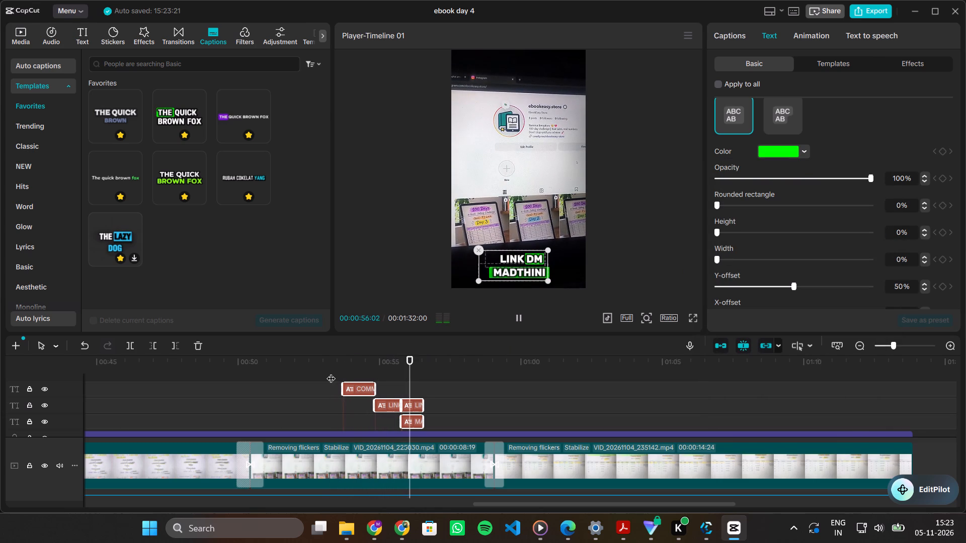
key("space")
Set the background colour of the second "LINK DM" segment back to black, 000000, and play back the captions.
left_click(419, 408)
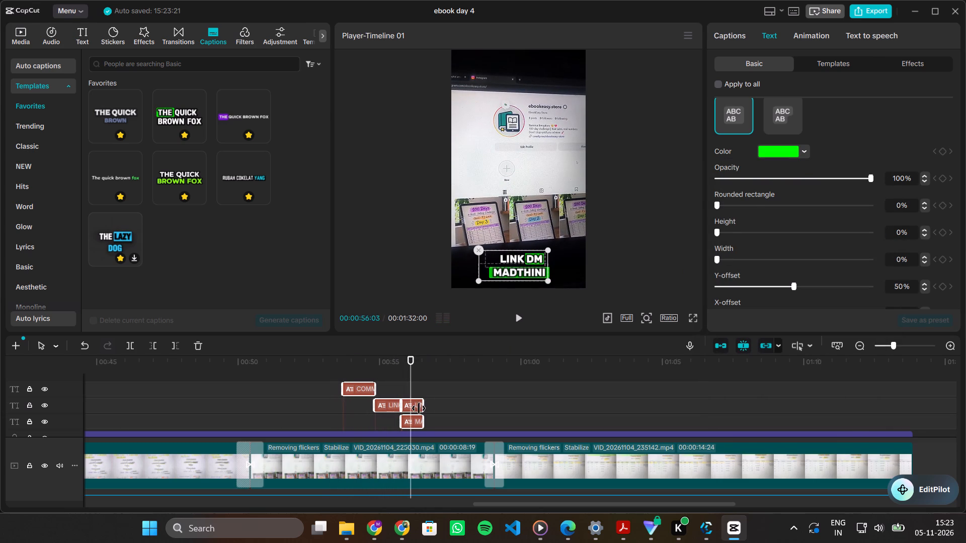
left_click(775, 203)
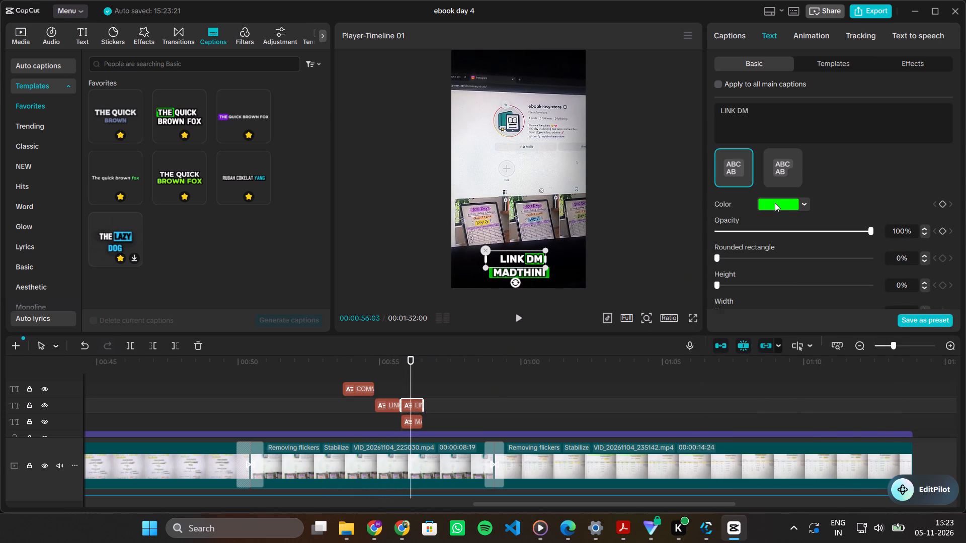
left_click_drag(791, 255, 694, 325)
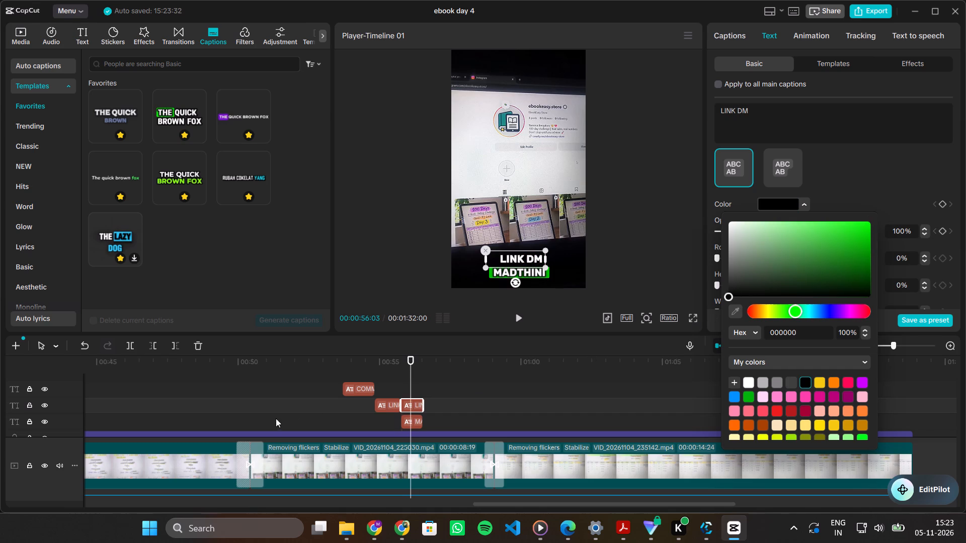
left_click(312, 370)
key("space")
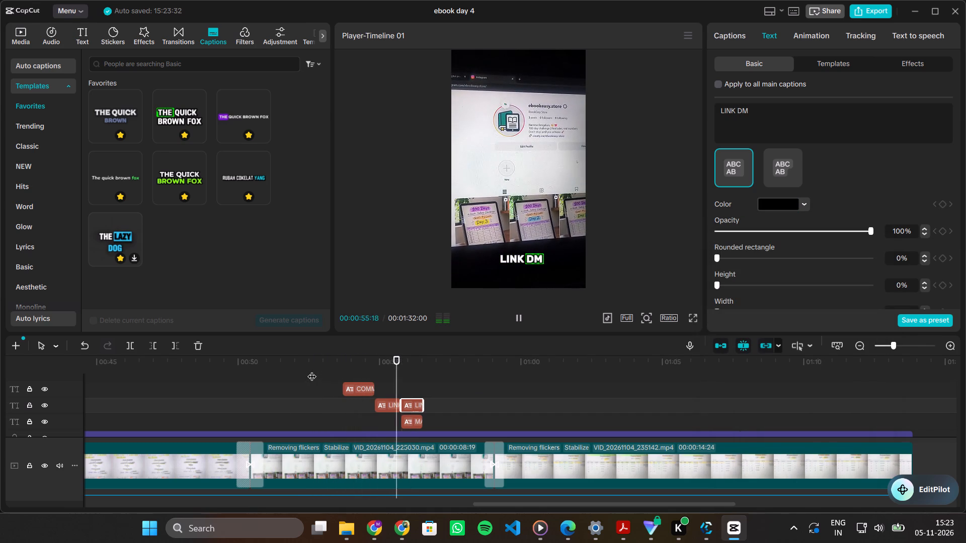
left_click(312, 370)
left_click(323, 378)
key("space")
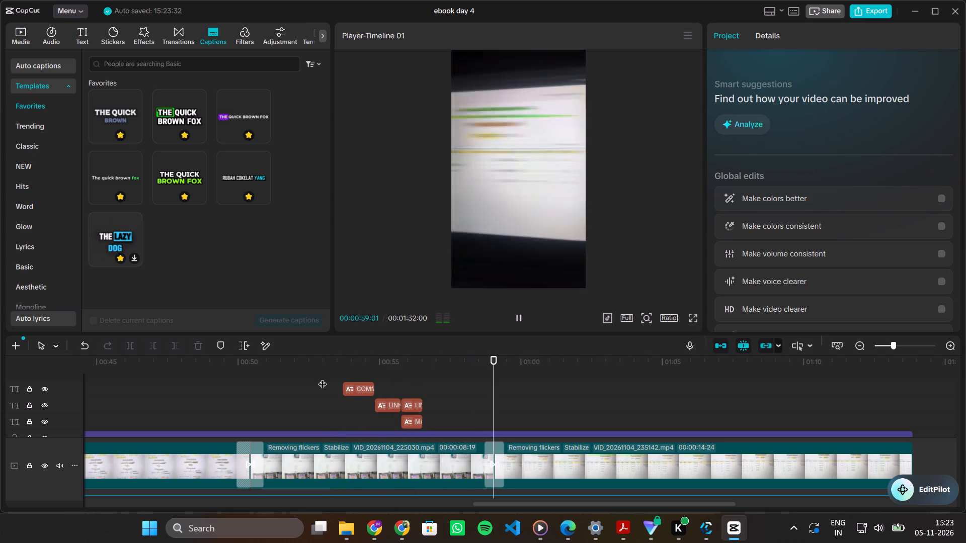
Play the whole video from its beginning, 00:00:00:00, to review it.
scroll(323, 378, "down", 13, "ctrl")
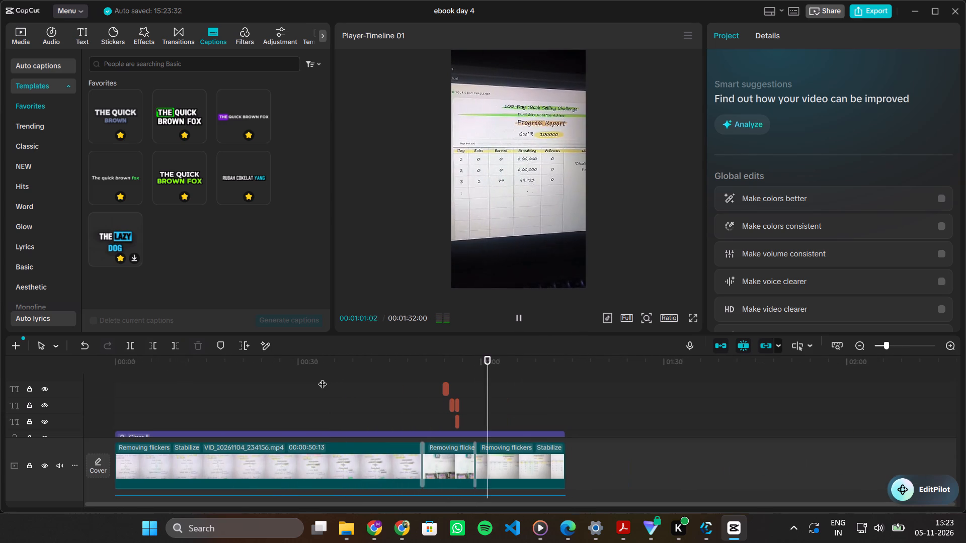
left_click(231, 392)
left_click_drag(231, 392, 29, 425)
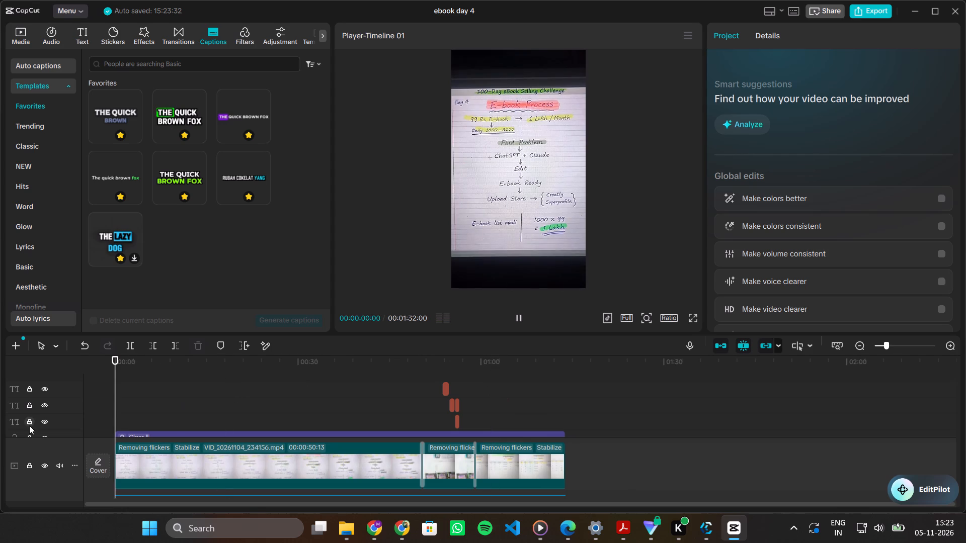
key("space")
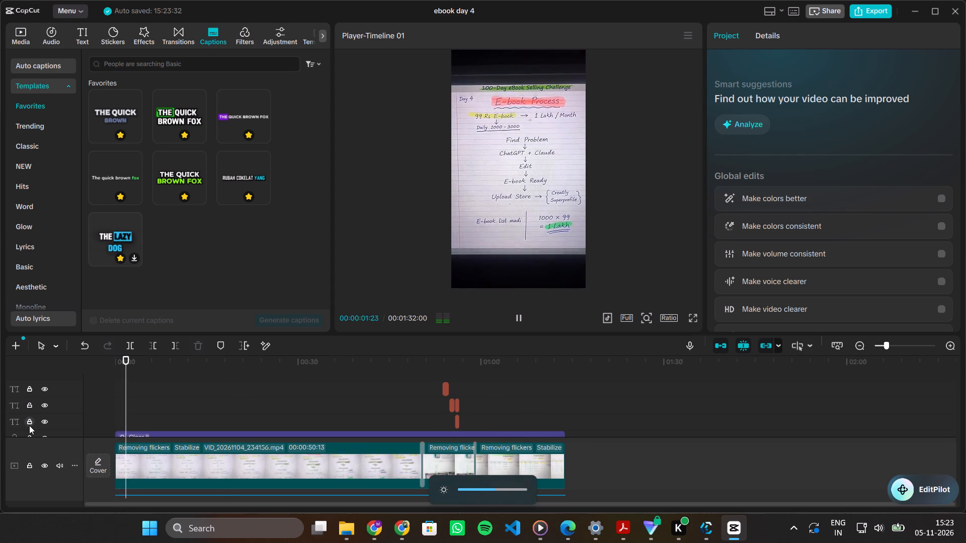
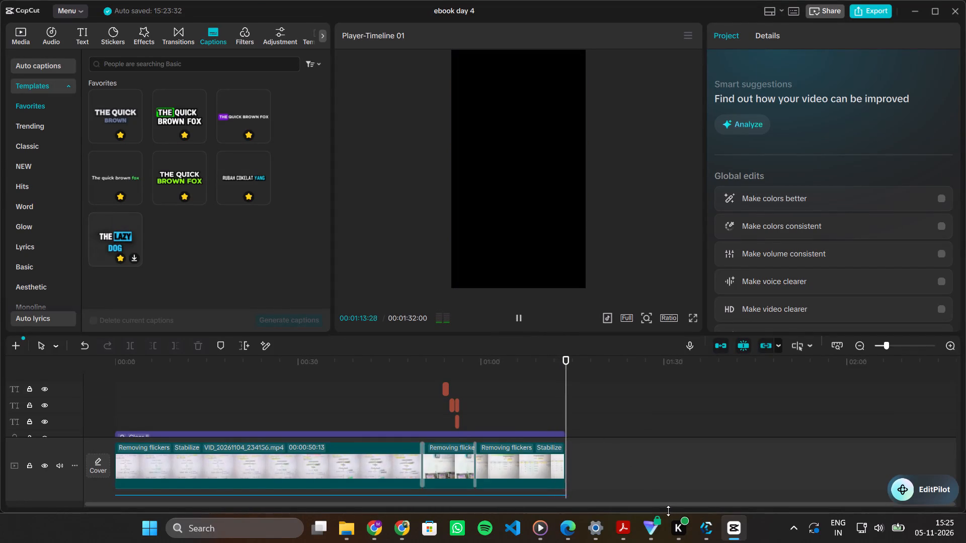
Delete the stray clip sitting beyond the end of the main video and check that all tracks end together.
left_click(546, 403)
scroll(546, 403, "up", 9, "ctrl")
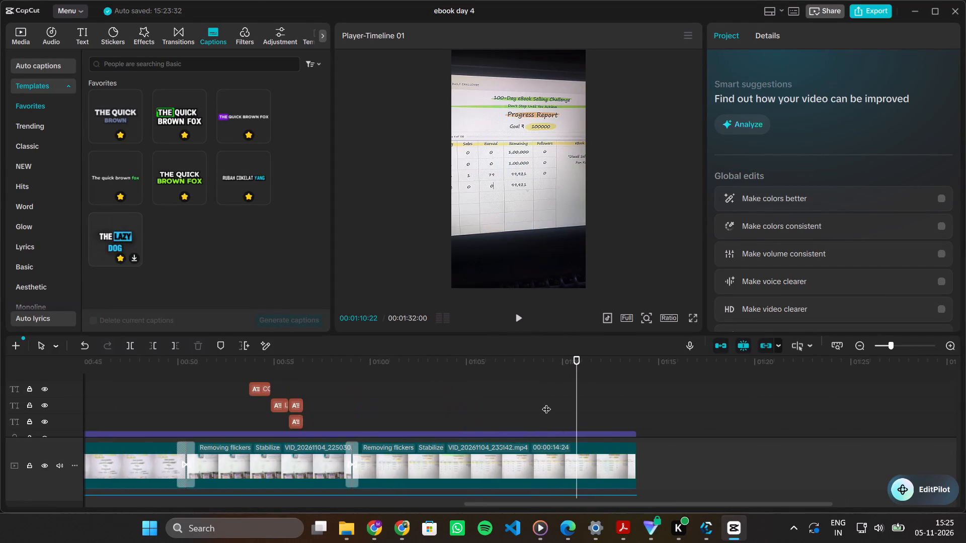
scroll(546, 403, "down", 15, "ctrl")
scroll(546, 403, "down", 1)
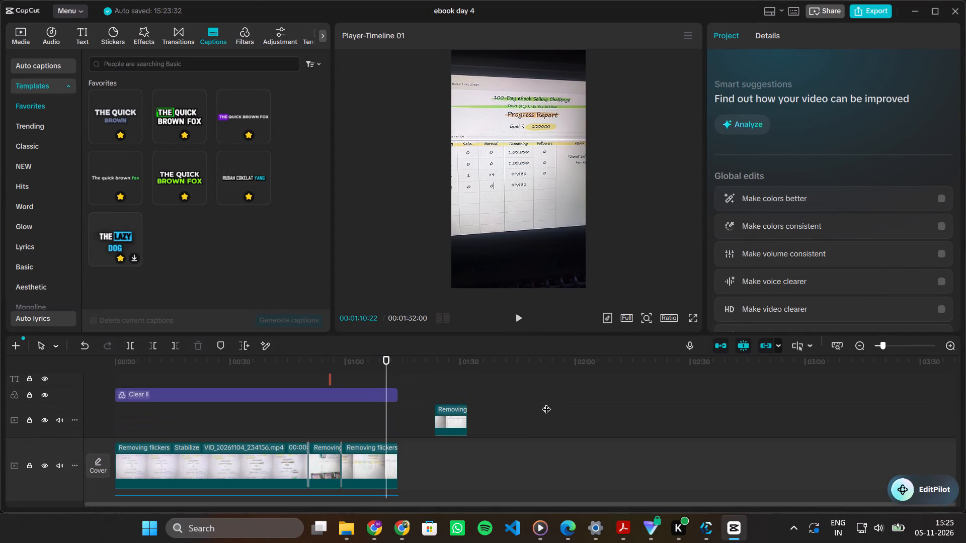
left_click_drag(522, 414, 428, 411)
key("Delete")
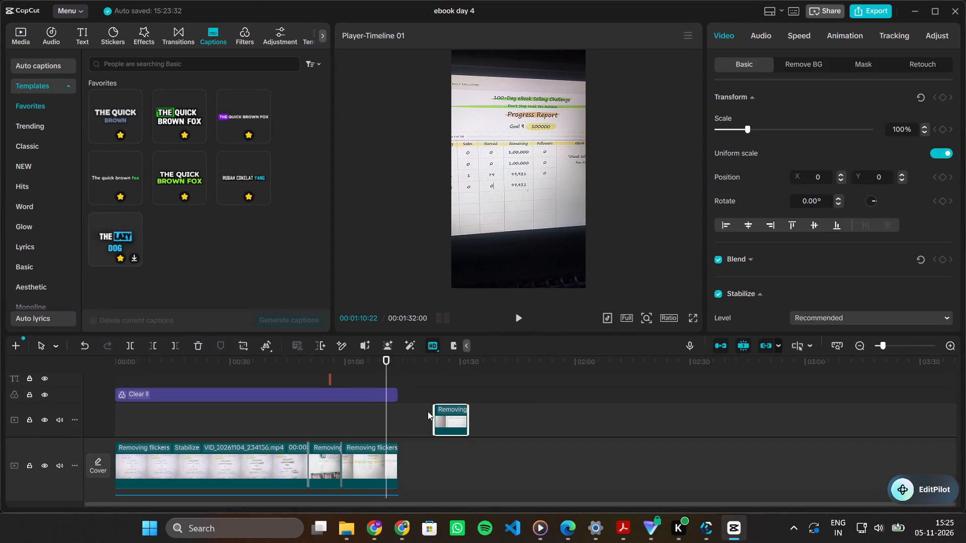
left_click_drag(383, 370, 404, 374)
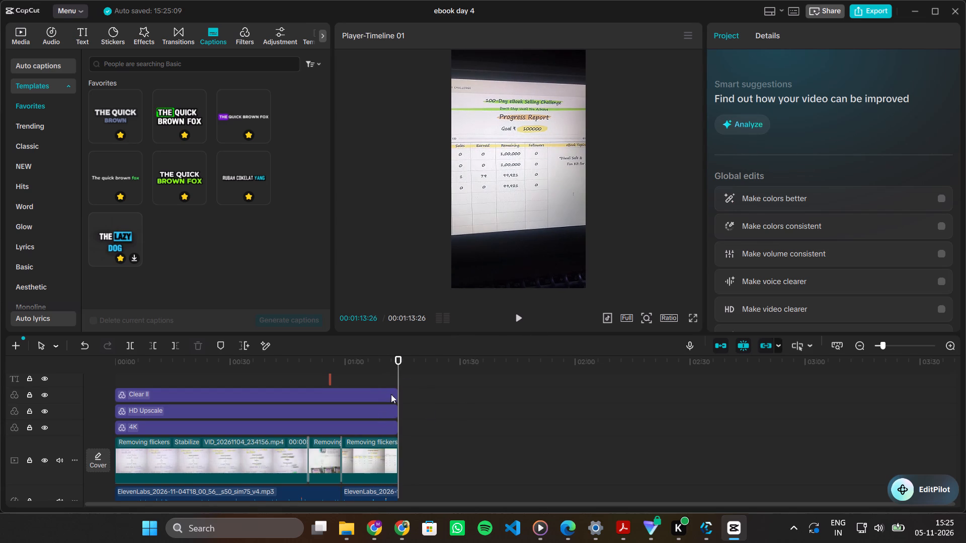
scroll(344, 380, "down", 1)
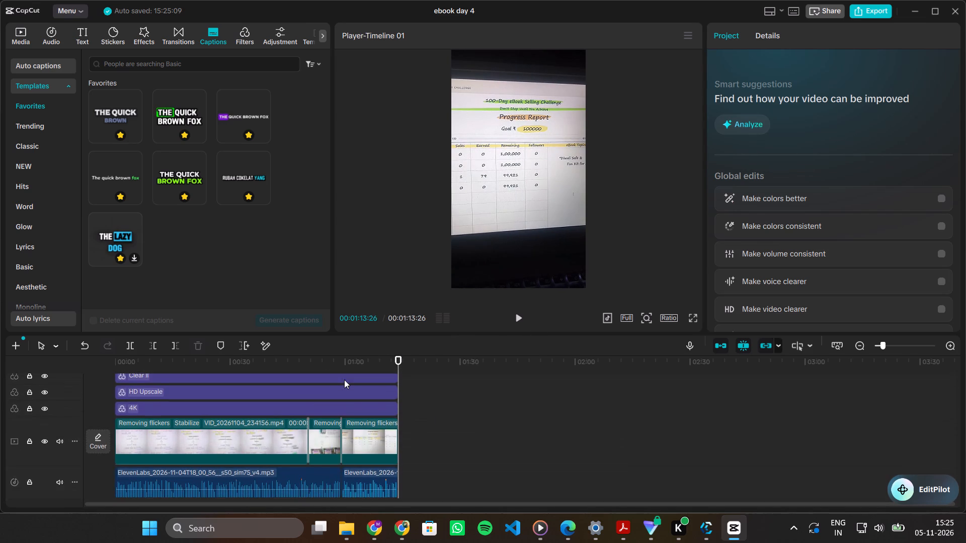
Export the video as "ebook day 4" in 4K with HEVC codec, mp4 format and 30fps.
left_click(878, 9)
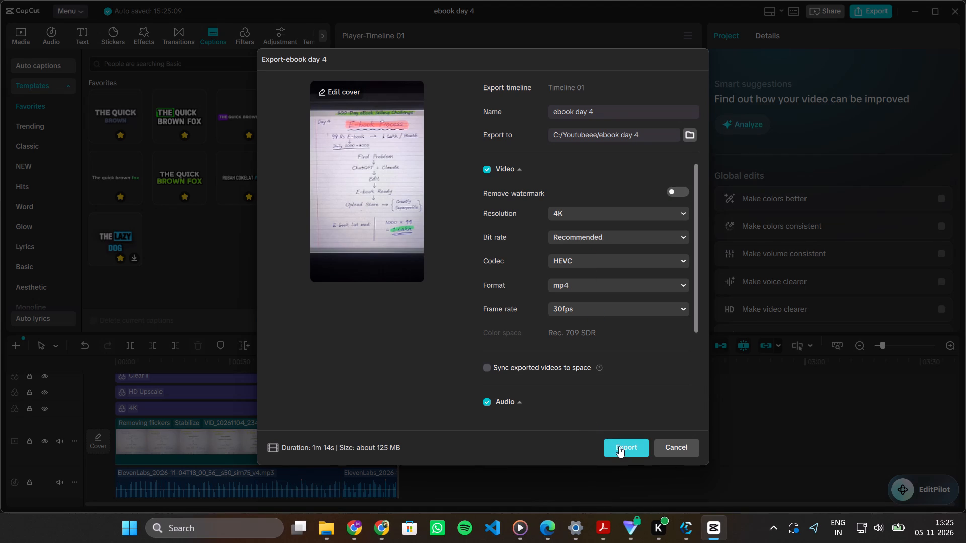
left_click(619, 446)
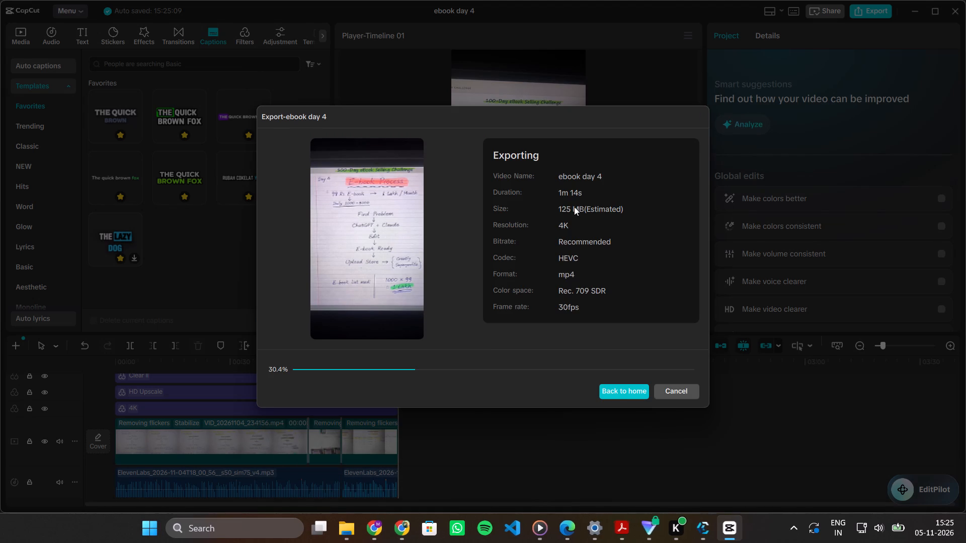